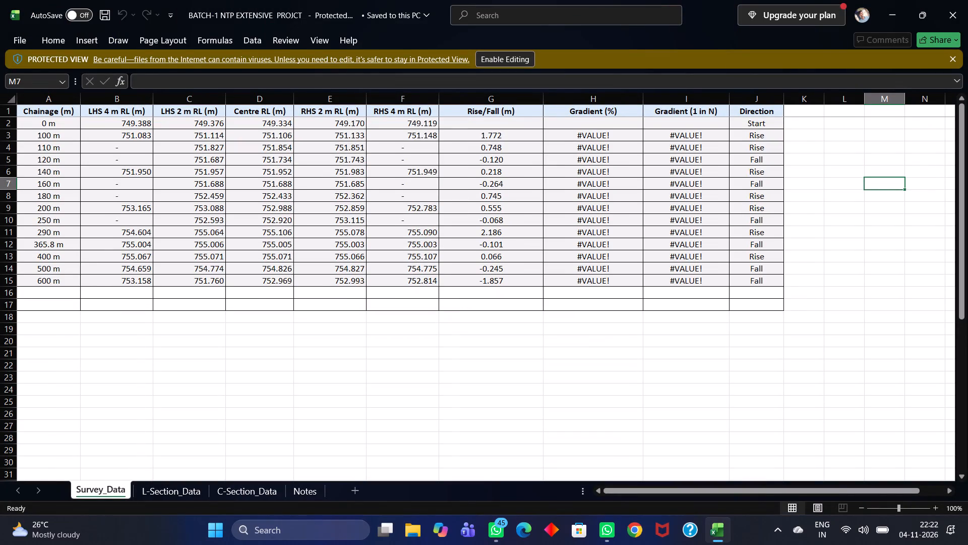
Enable editing for the survey workbook opened in Protected View.
left_click(525, 62)
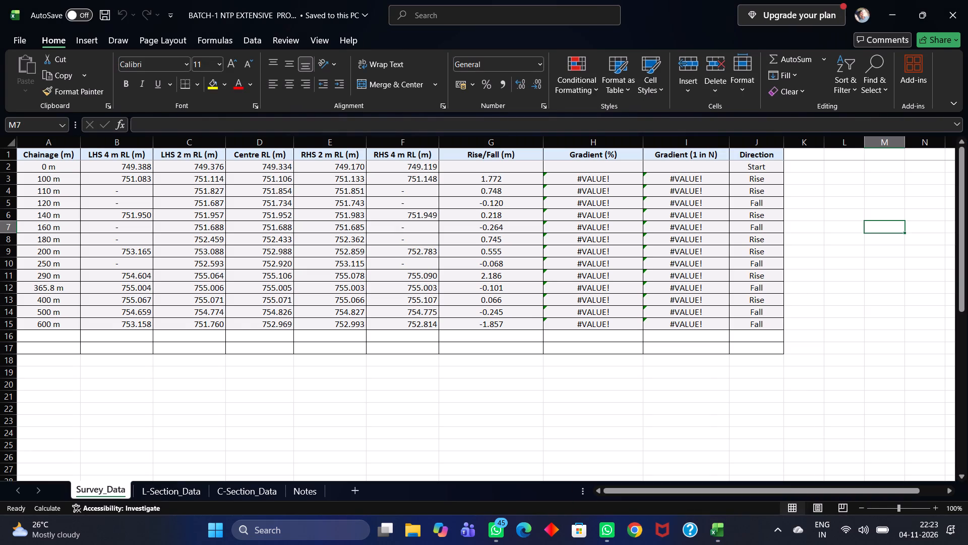
Turn off the computer's Wi-Fi and return to the Survey_Data sheet.
left_click(865, 525)
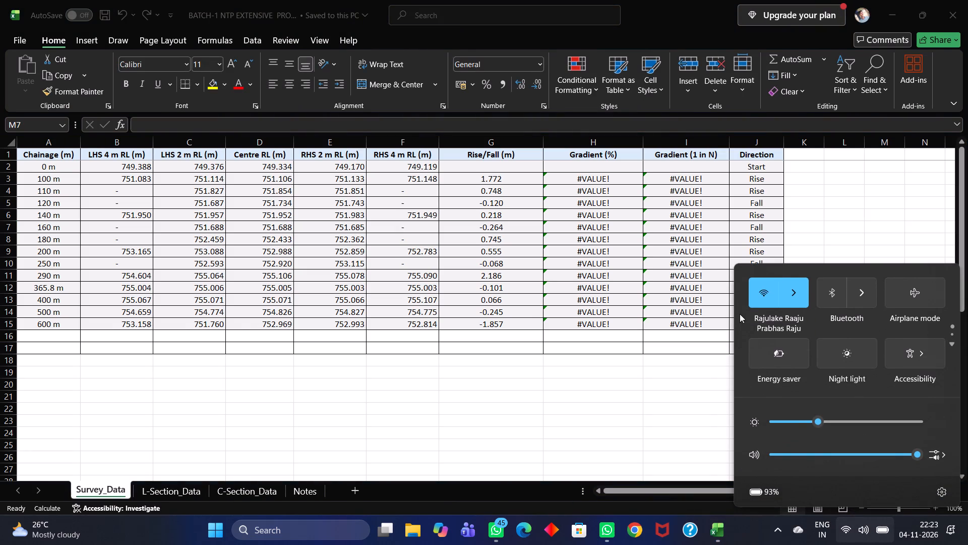
left_click(780, 290)
left_click(932, 269)
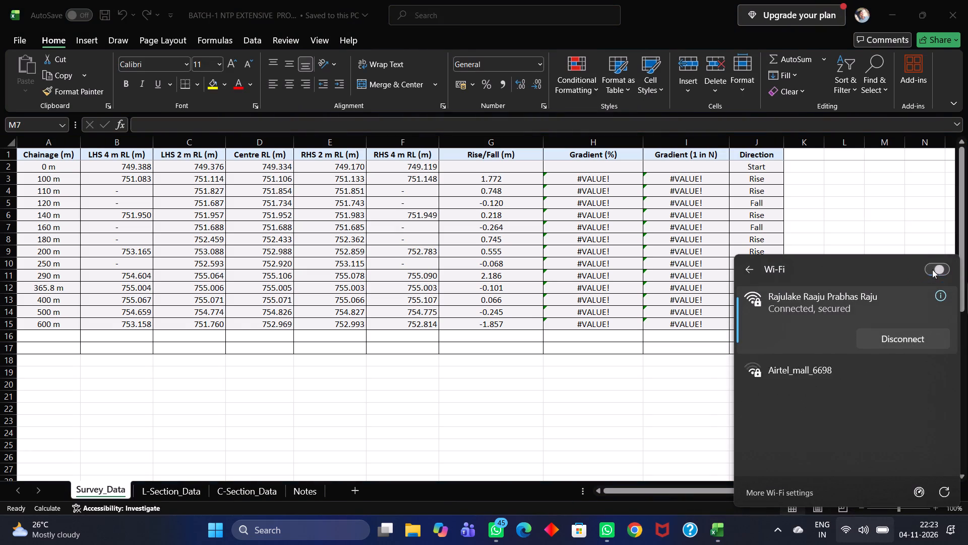
left_click(676, 366)
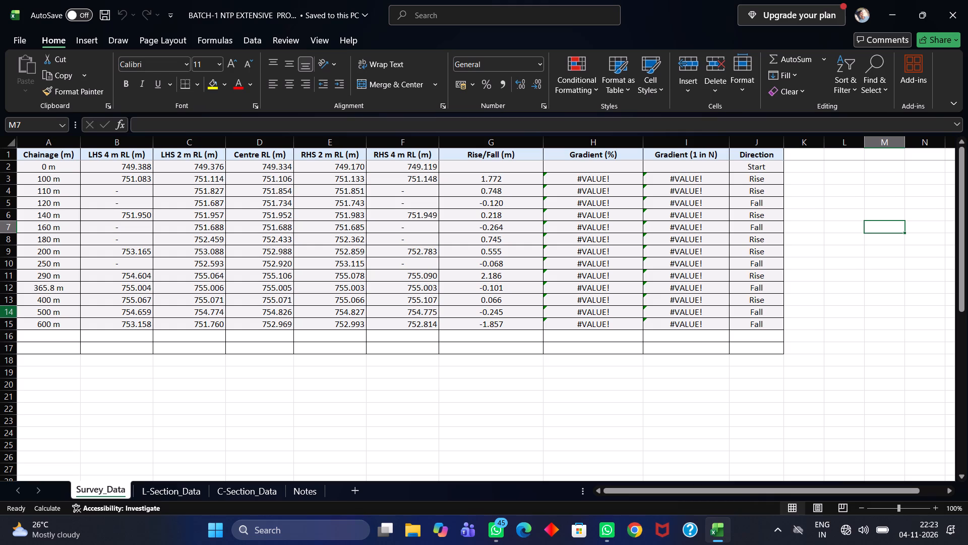
Try to select the chainage cells in column A, from 100 m downward.
left_click(71, 174)
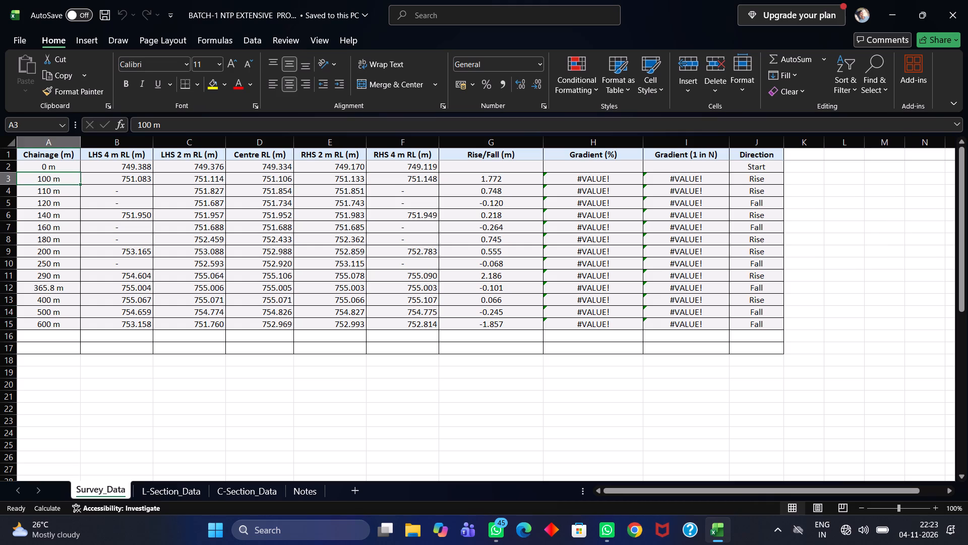
left_click_drag(71, 174, 85, 243)
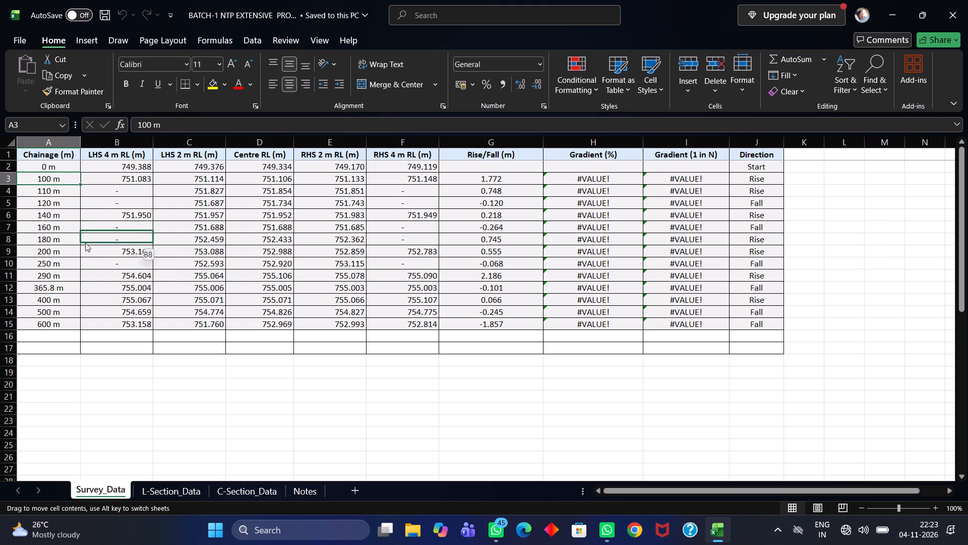
left_click_drag(85, 243, 27, 215)
left_click(30, 183)
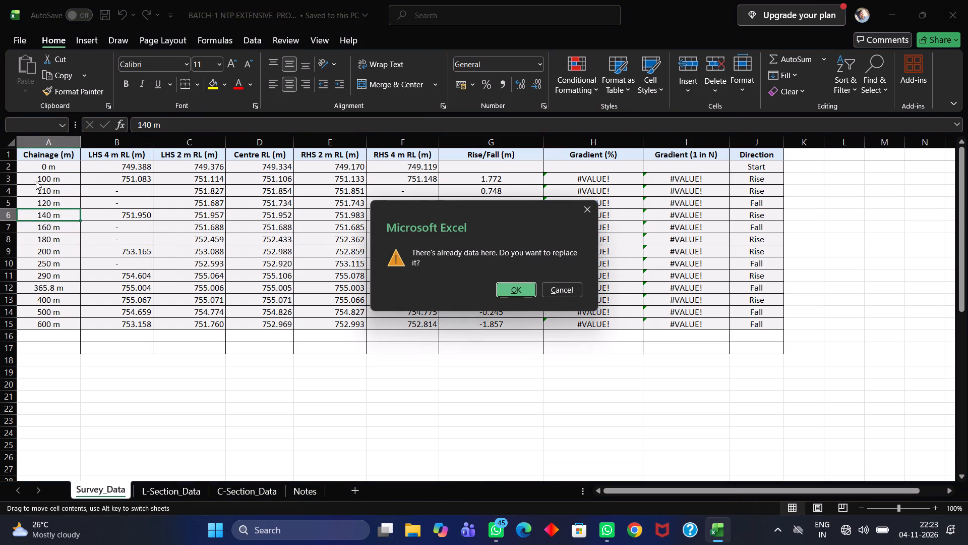
Decline replacing the existing data, and clear the chainage values from 100 m through 600 m in cells A3 to A15.
left_click(42, 176)
key("Escape")
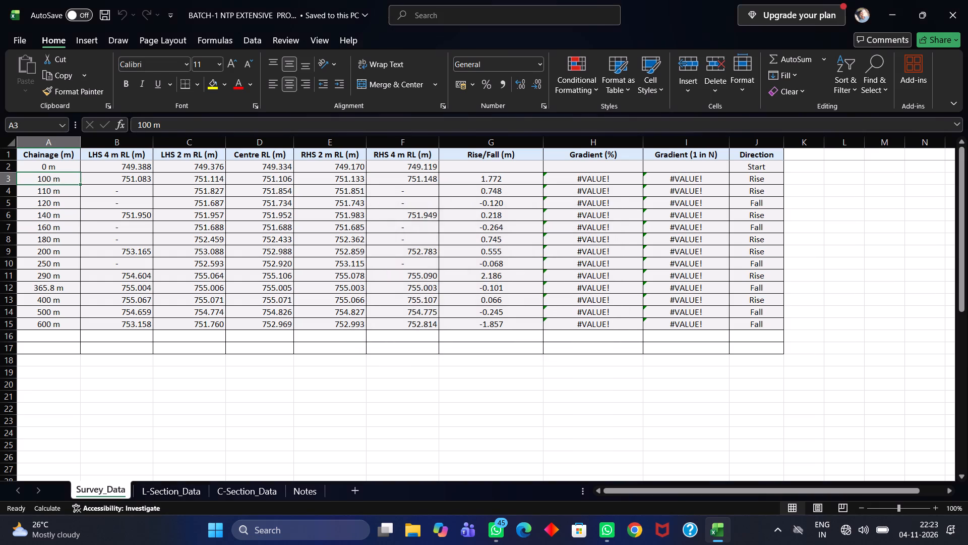
left_click_drag(53, 180, 56, 213)
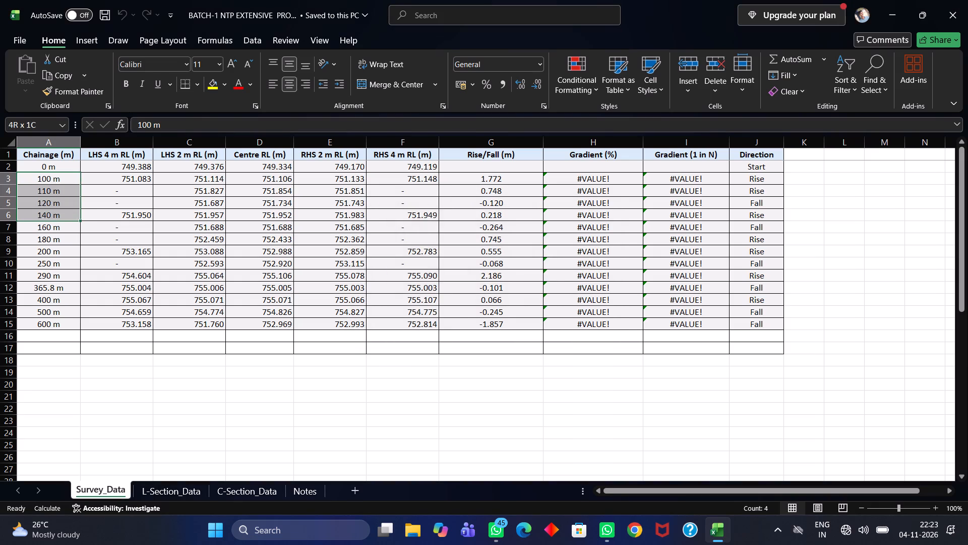
left_click_drag(56, 213, 74, 328)
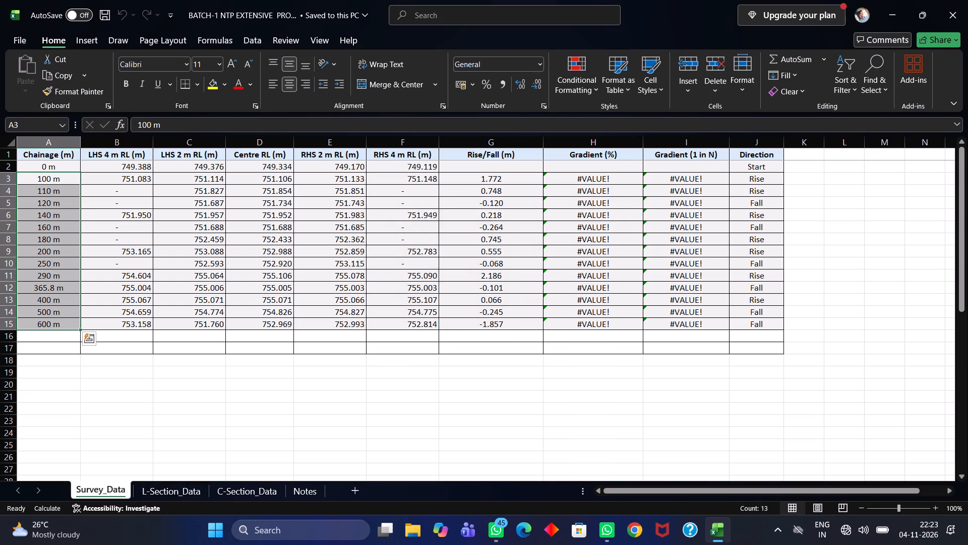
key("Delete")
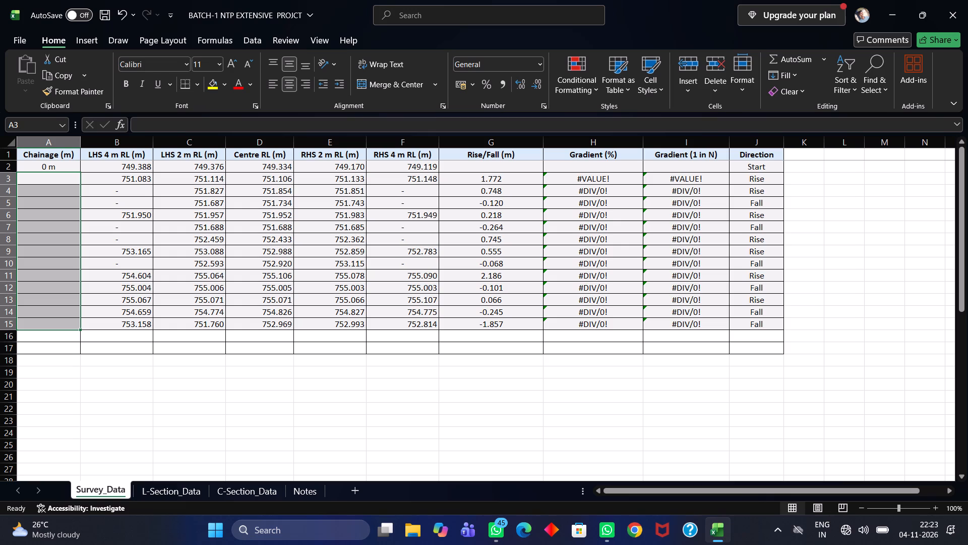
Enter 30m as the chainage in cell A3, directly below the 0 m entry.
left_click(69, 181)
left_click(67, 181)
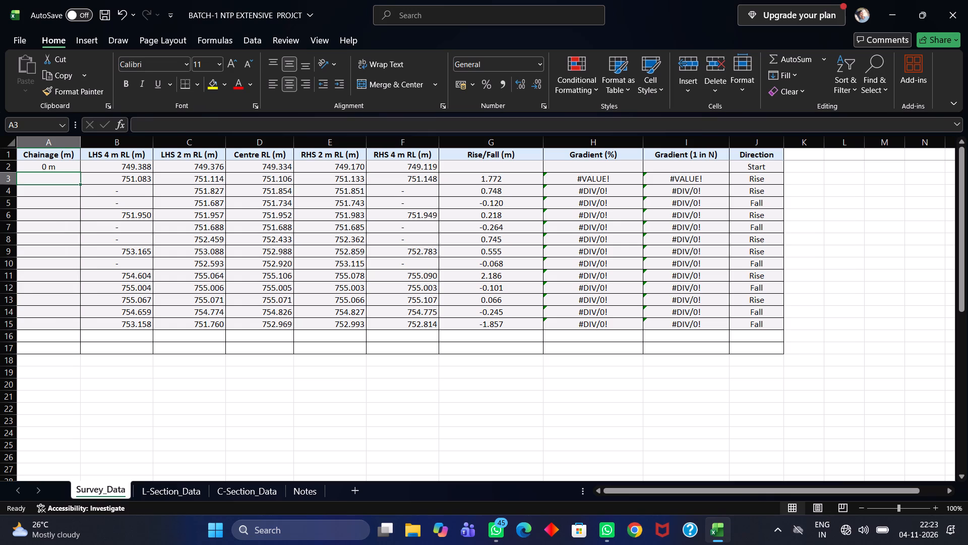
type("20")
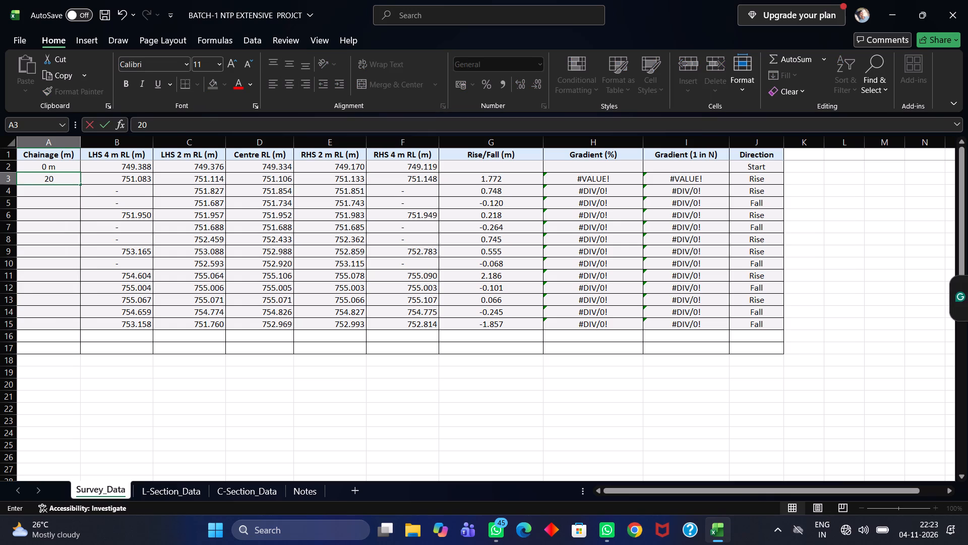
key("BackSpace")
key("BackSpace")
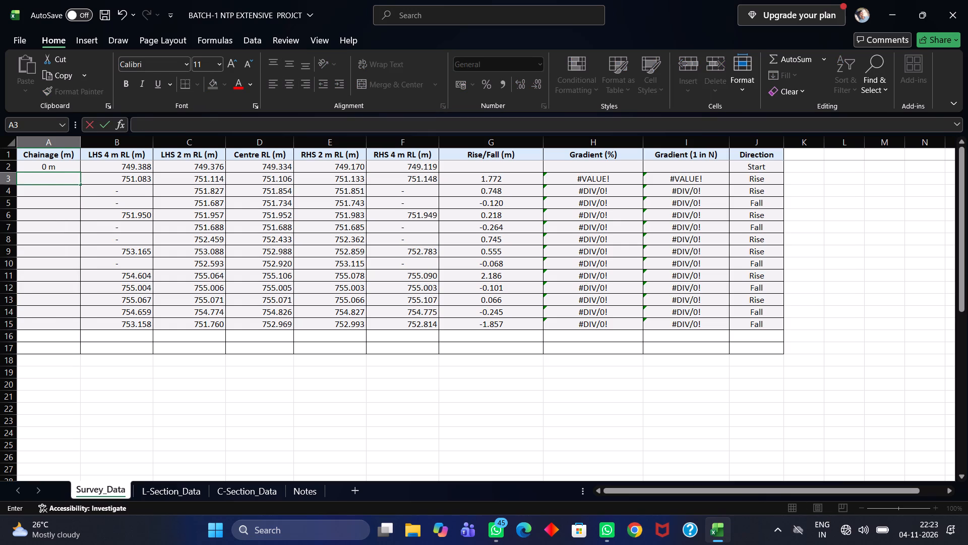
type("30")
key("m")
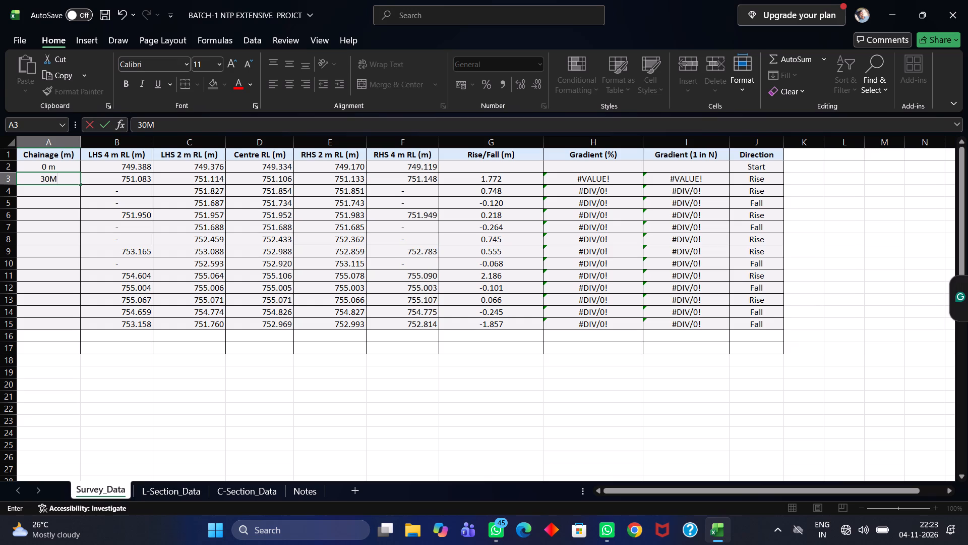
key("BackSpace")
key("m")
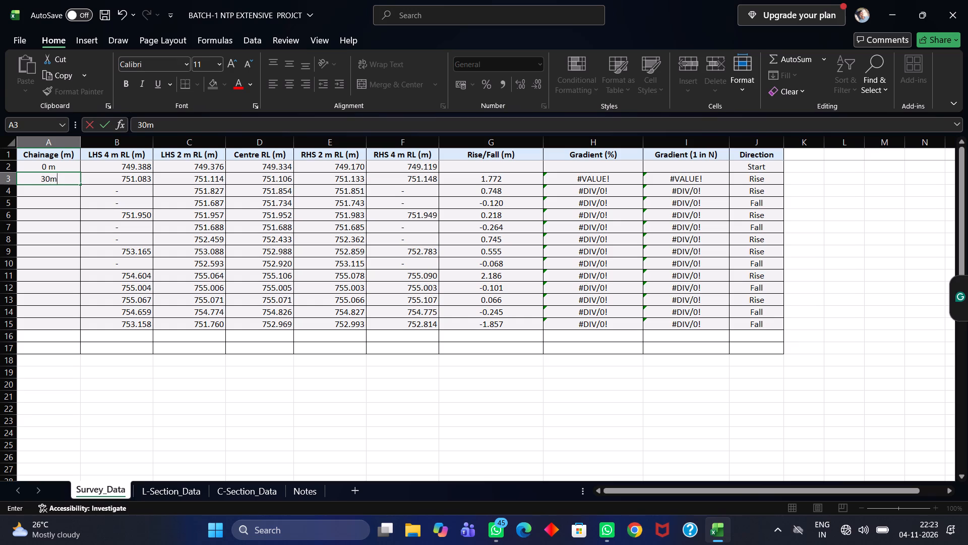
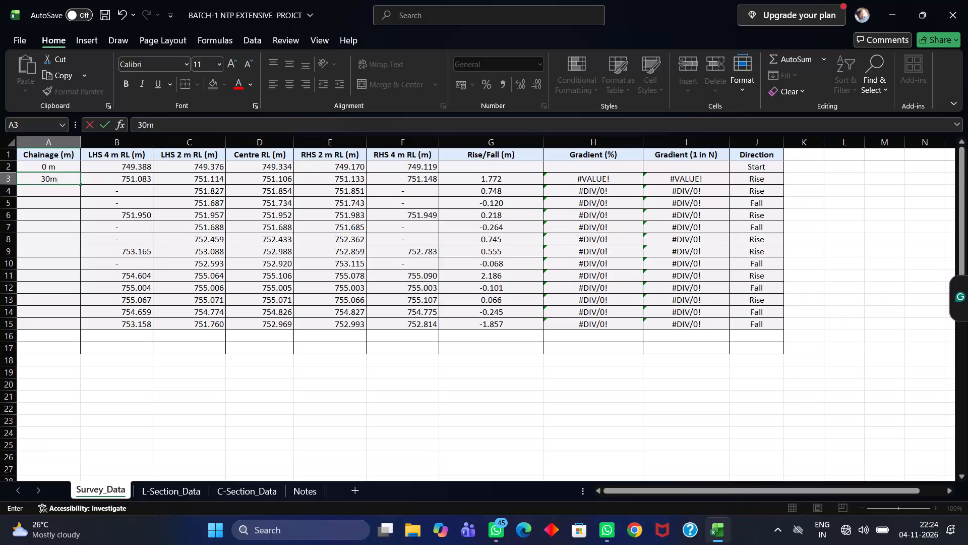
Start a PivotTable from a table or range, using the whole Chainage (m) column A of the Survey_Data sheet as source.
left_click(50, 144)
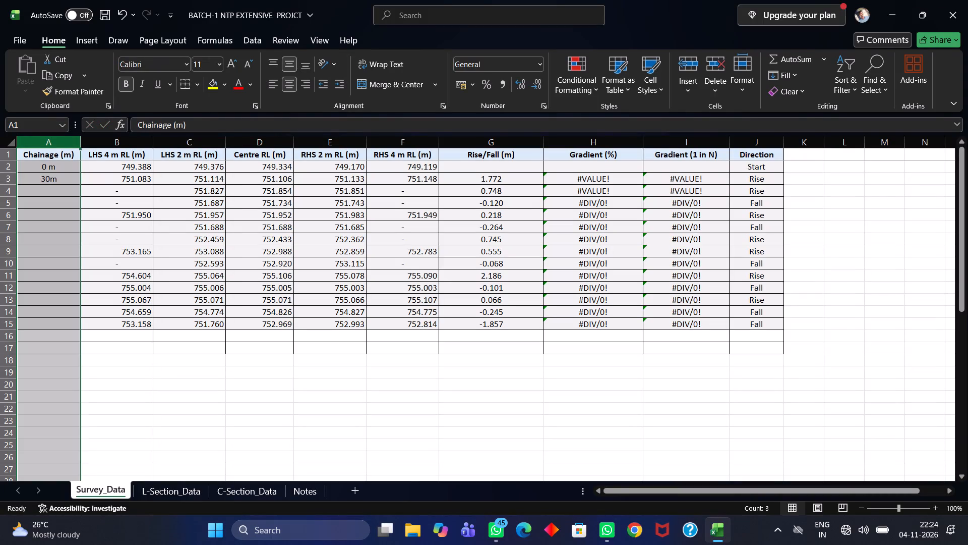
left_click(87, 42)
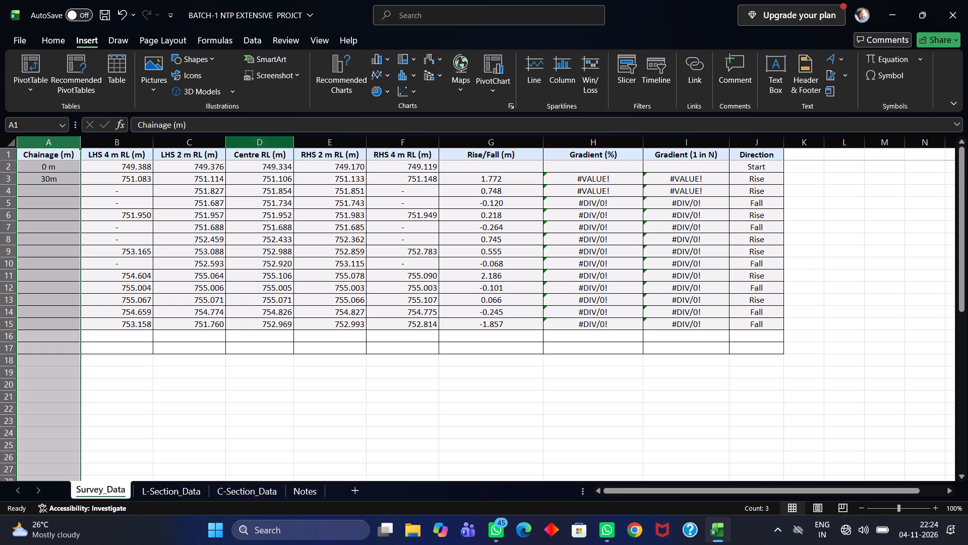
left_click(26, 69)
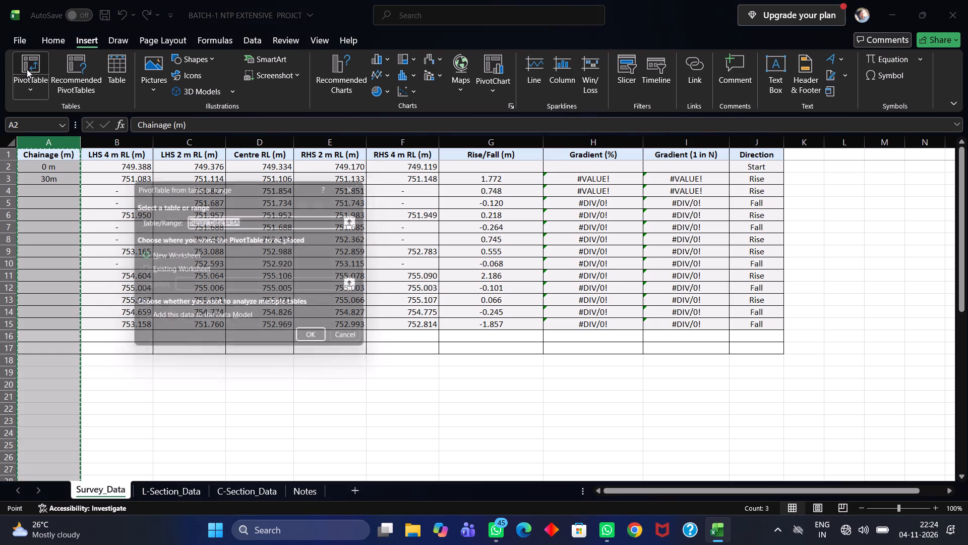
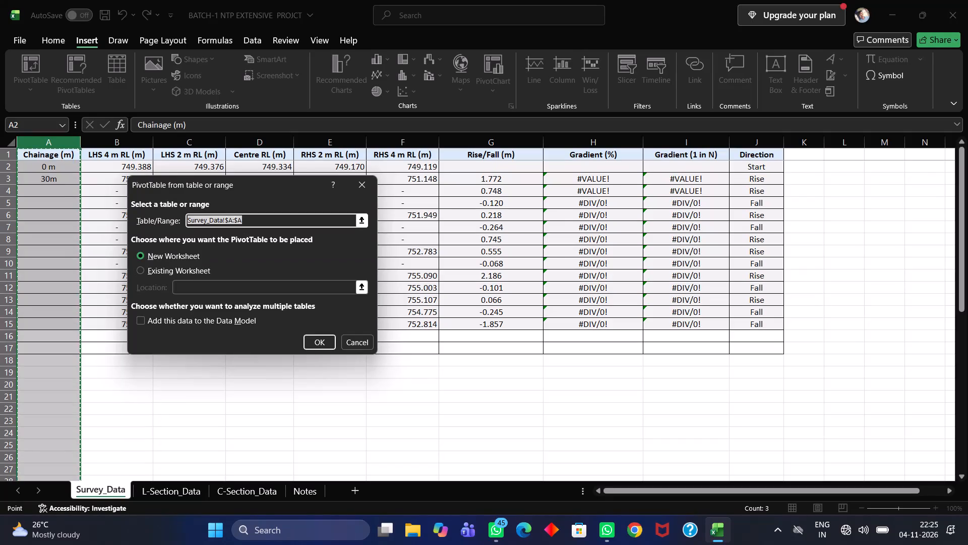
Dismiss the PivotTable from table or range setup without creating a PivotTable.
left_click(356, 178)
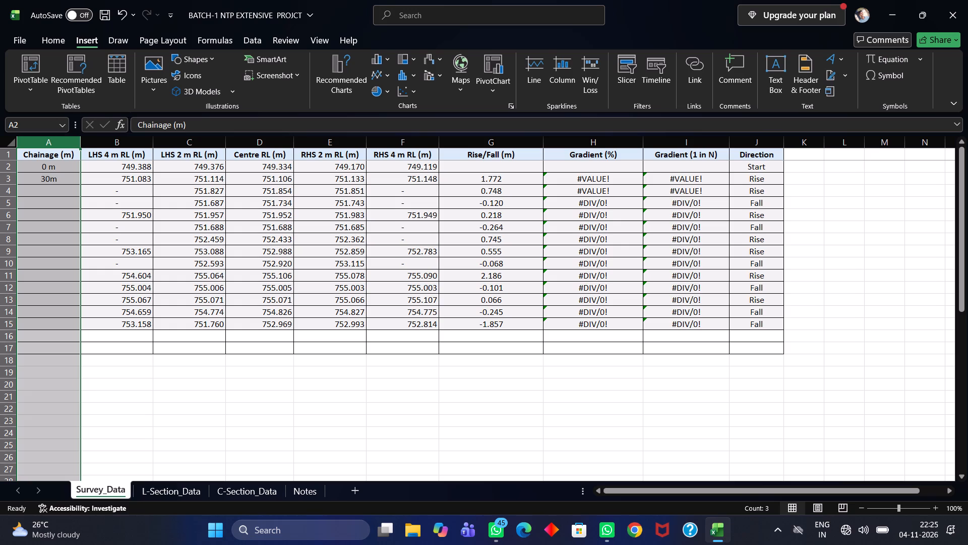
Select the 0 m chainage cell A2 in the Survey_Data sheet.
left_click(64, 175)
left_click(63, 170)
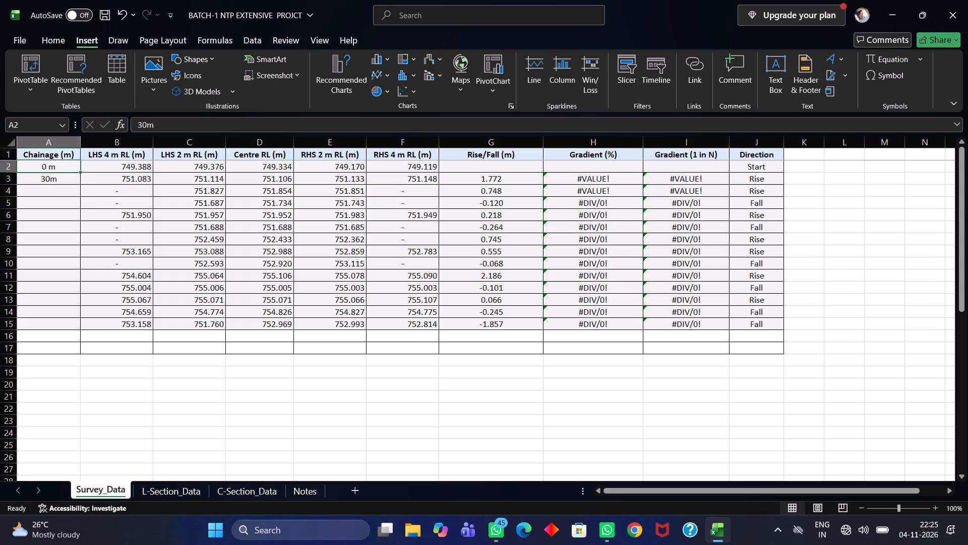
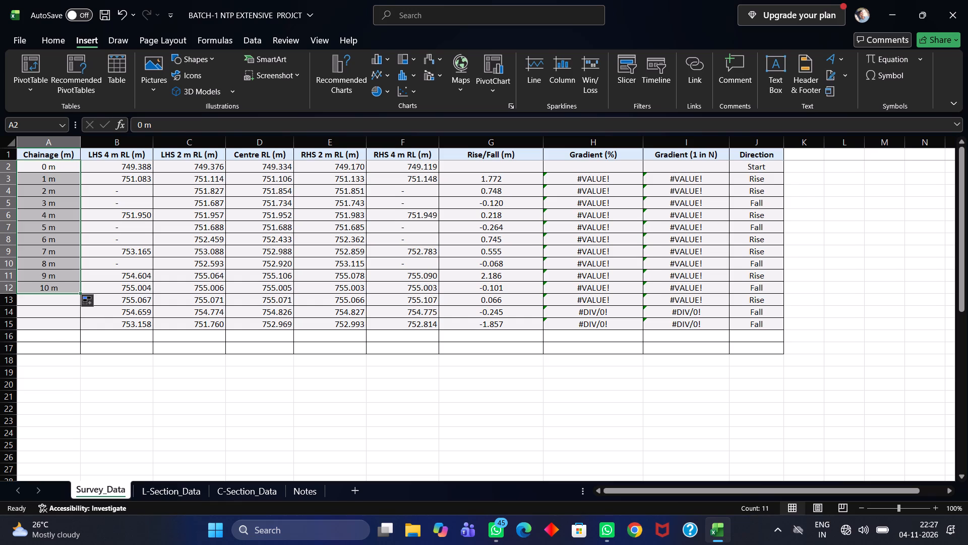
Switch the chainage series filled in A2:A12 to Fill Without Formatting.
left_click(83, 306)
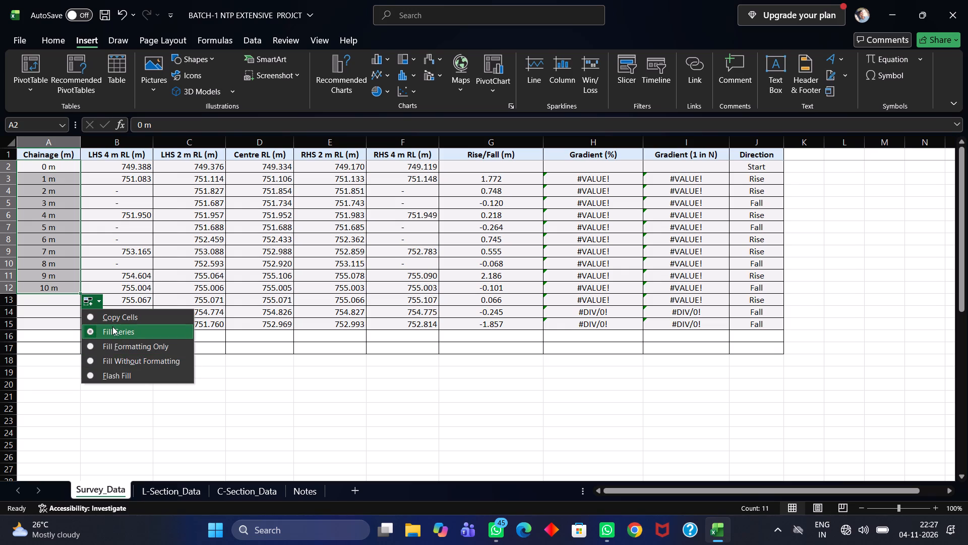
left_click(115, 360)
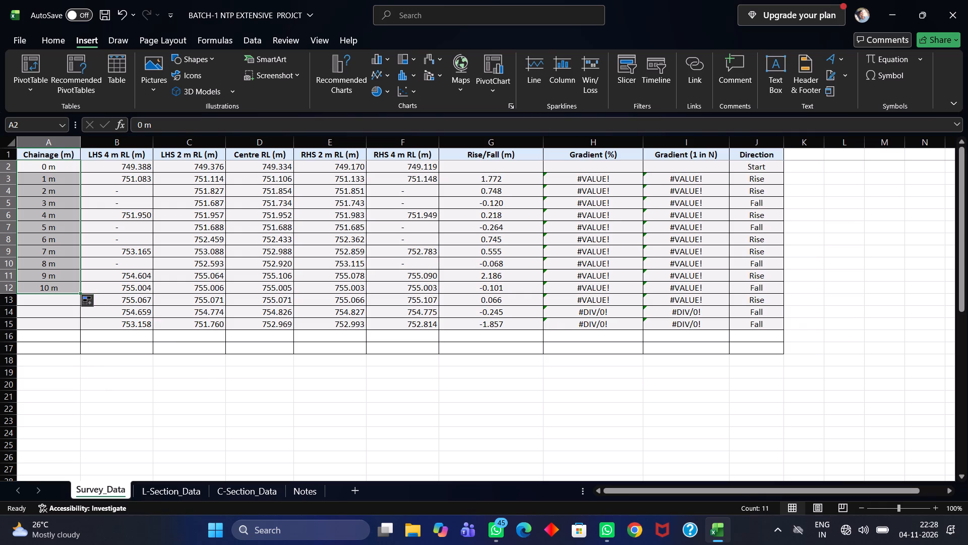
Clear the chainage values below 0 m in cells A3 to A12 of the Survey_Data sheet.
left_click(54, 184)
left_click_drag(57, 177, 79, 260)
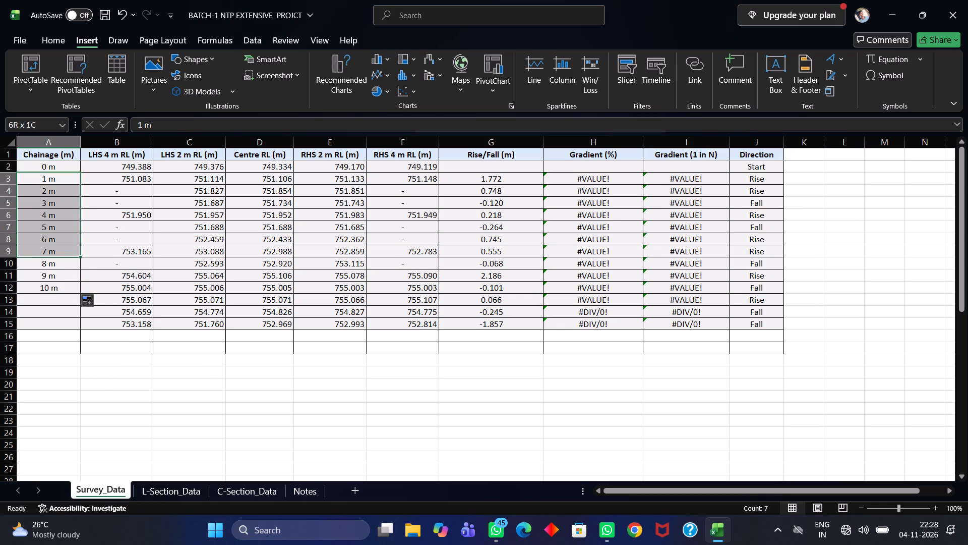
left_click_drag(79, 260, 75, 297)
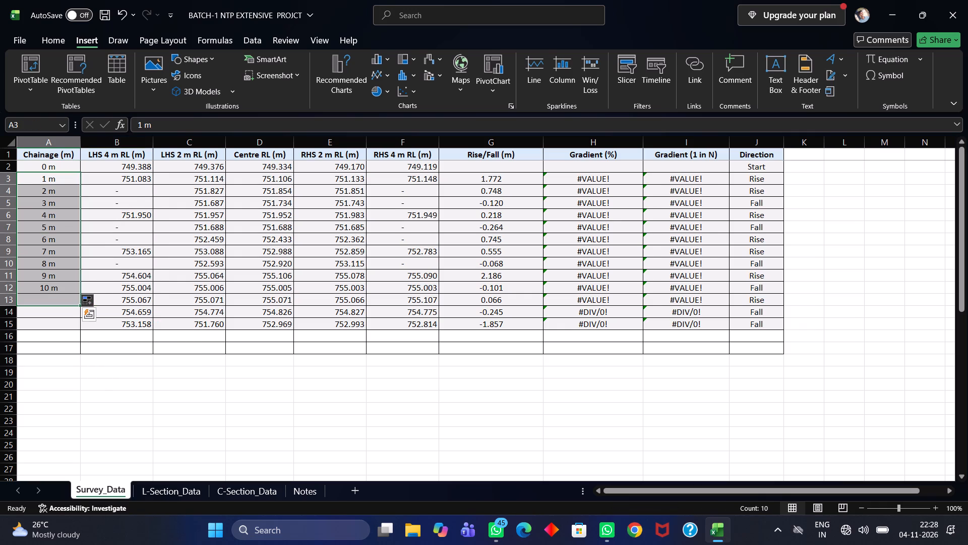
key("7")
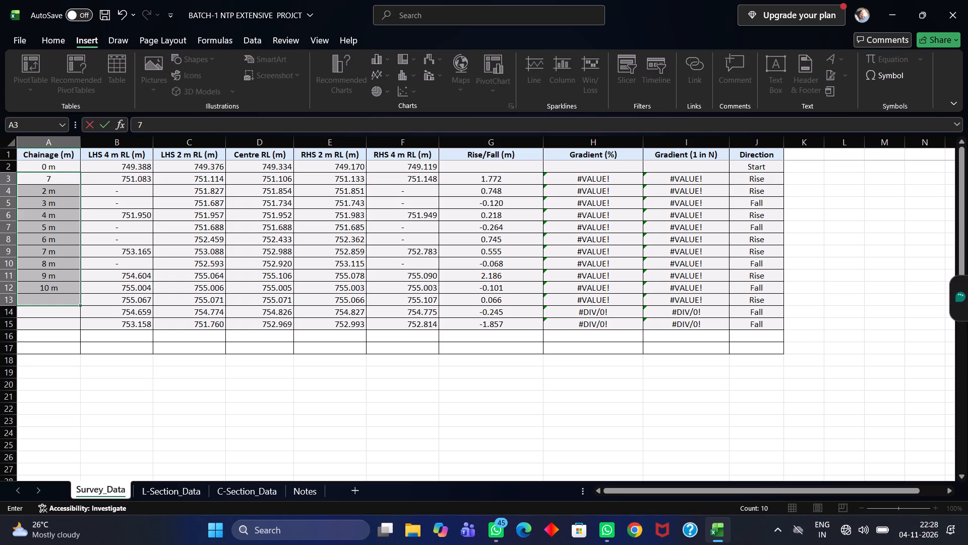
key("Delete")
left_click(76, 296)
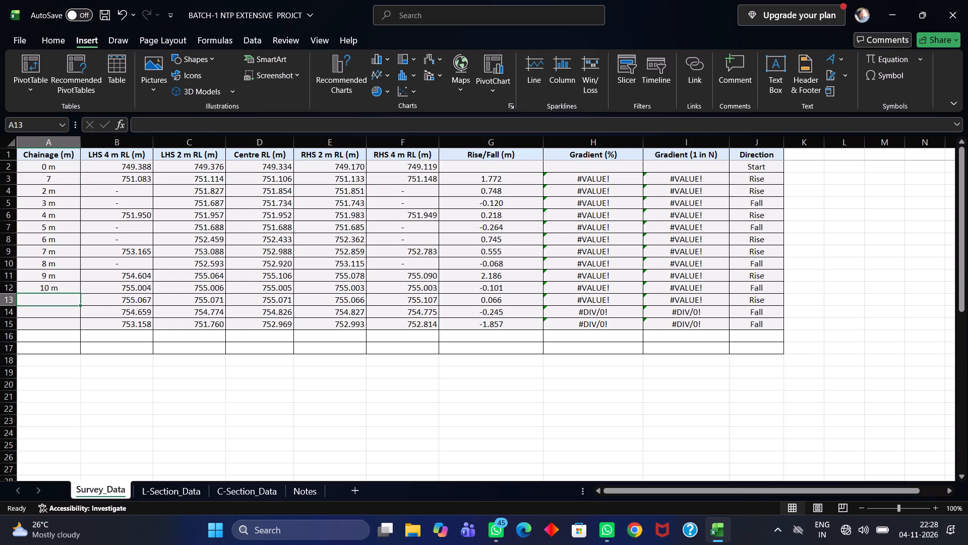
left_click_drag(60, 180, 76, 288)
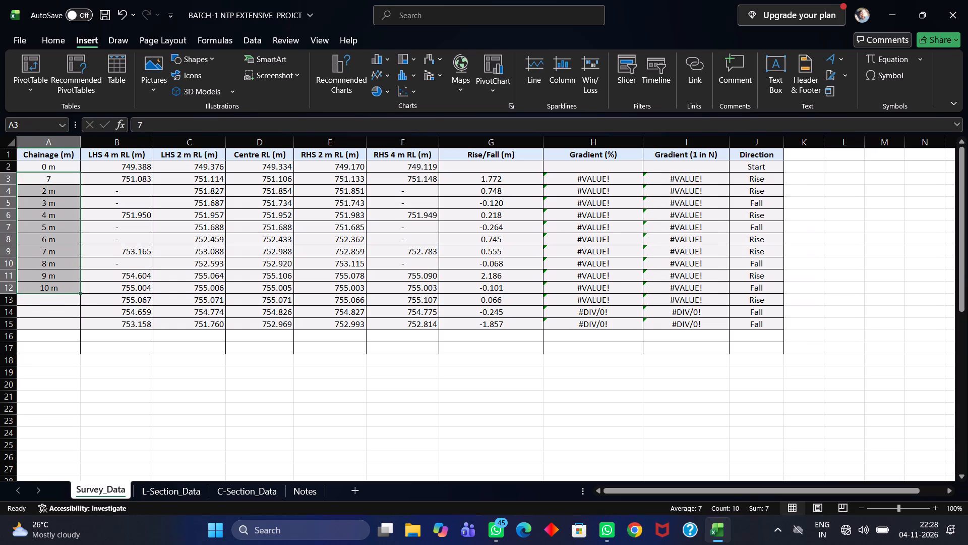
key("Delete")
Enter 10m as the chainage in cell A3, directly below 0 m.
left_click(56, 183)
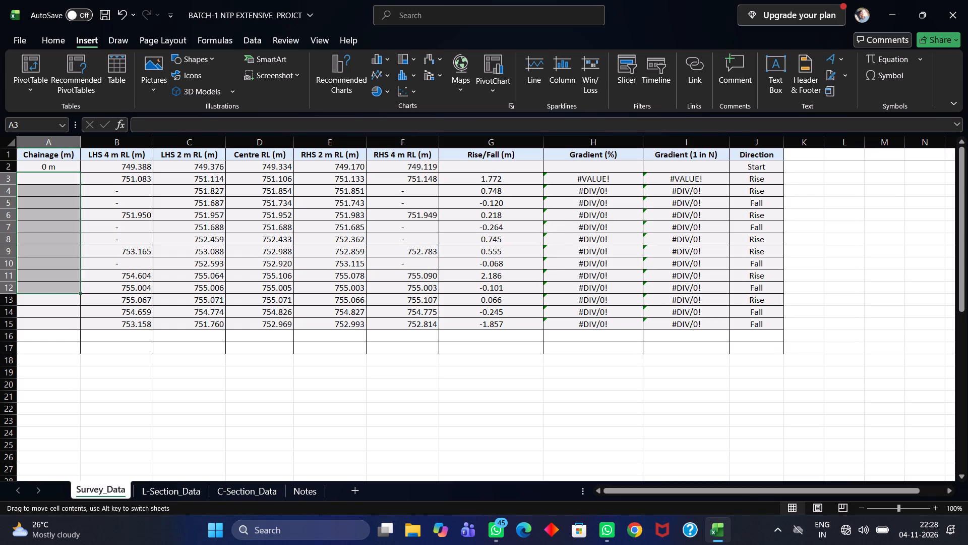
key("1")
key("0")
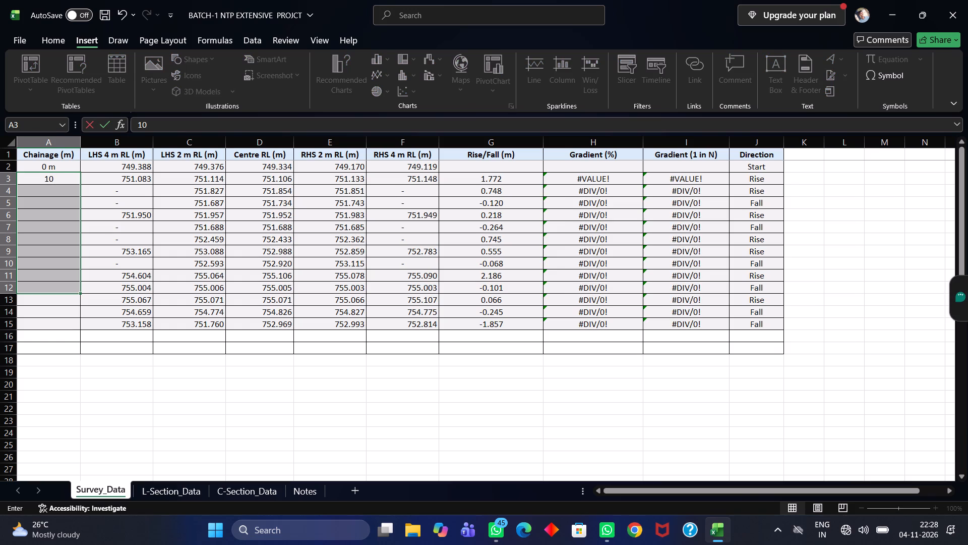
key("m")
left_click_drag(59, 167, 77, 243)
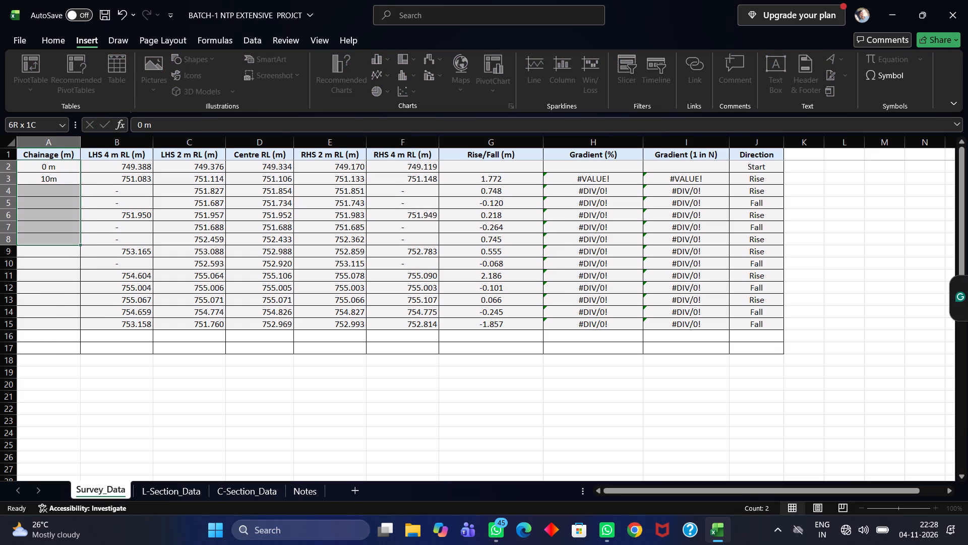
left_click_drag(77, 243, 75, 257)
left_click(70, 284)
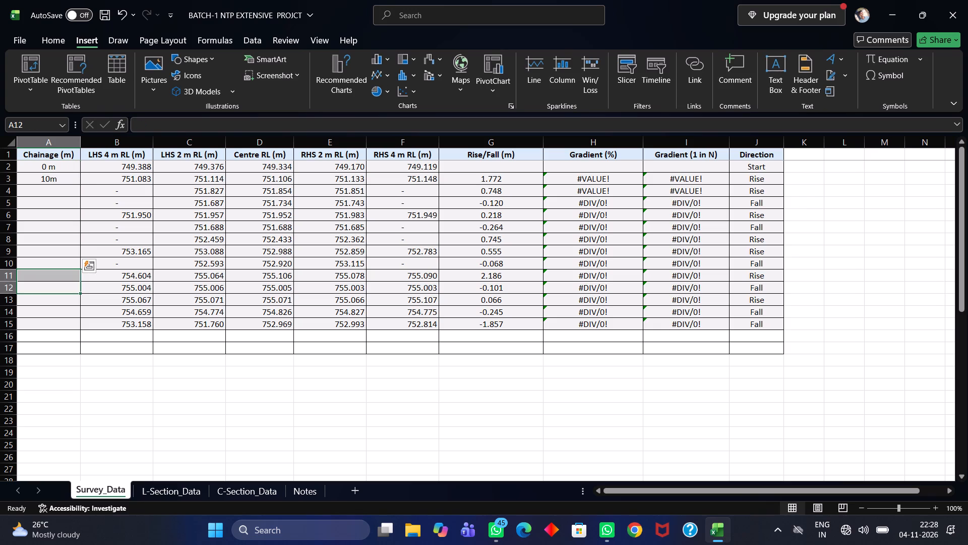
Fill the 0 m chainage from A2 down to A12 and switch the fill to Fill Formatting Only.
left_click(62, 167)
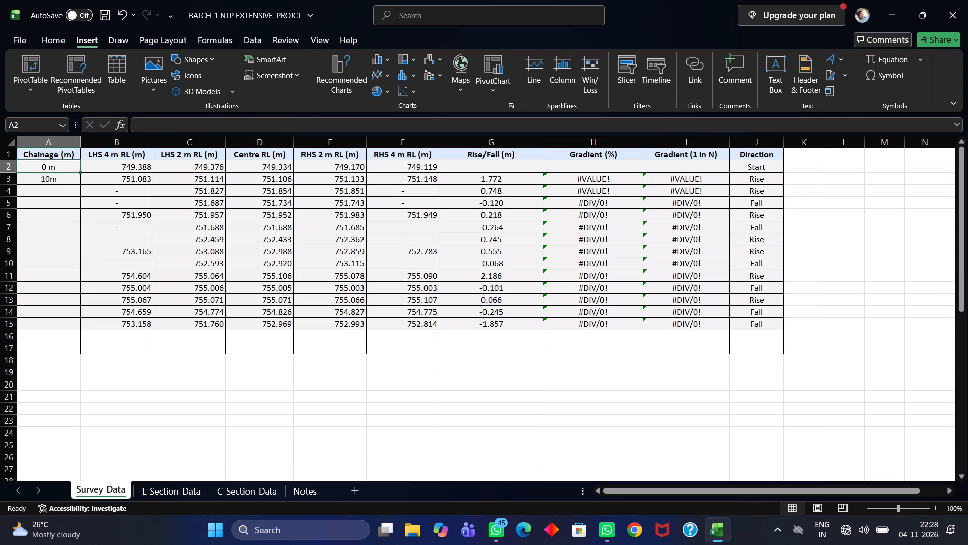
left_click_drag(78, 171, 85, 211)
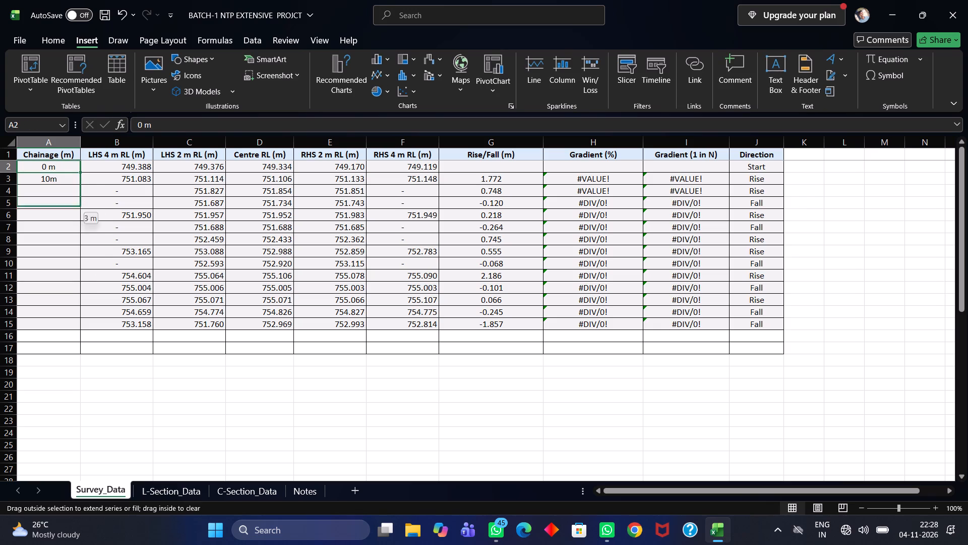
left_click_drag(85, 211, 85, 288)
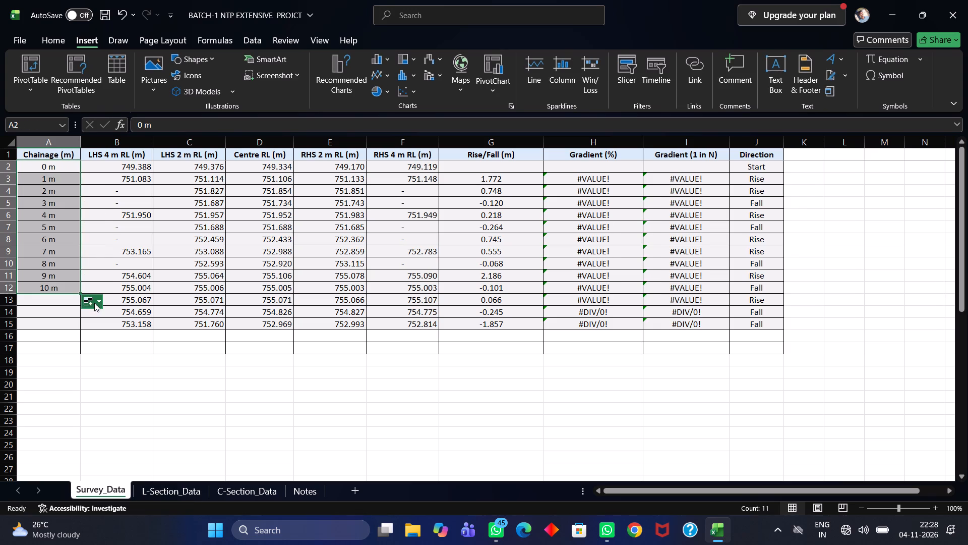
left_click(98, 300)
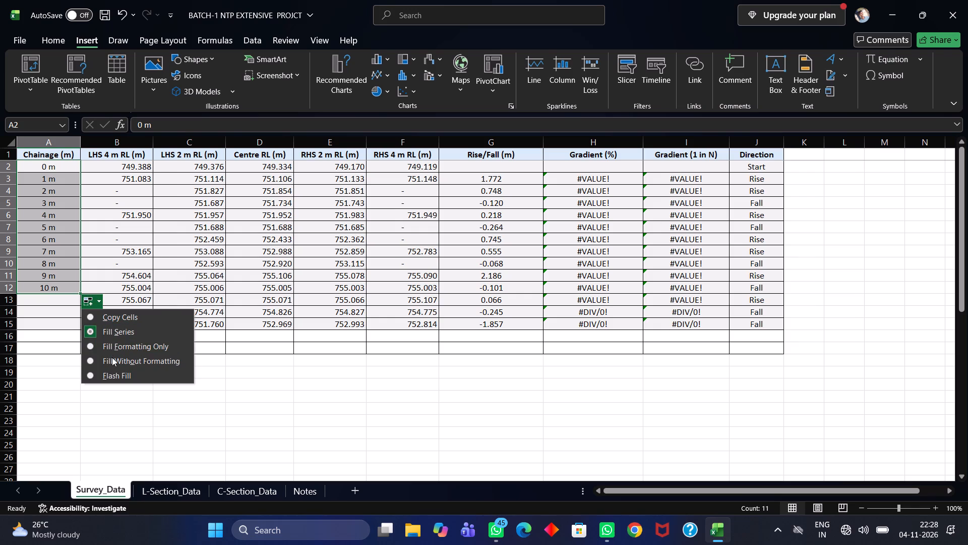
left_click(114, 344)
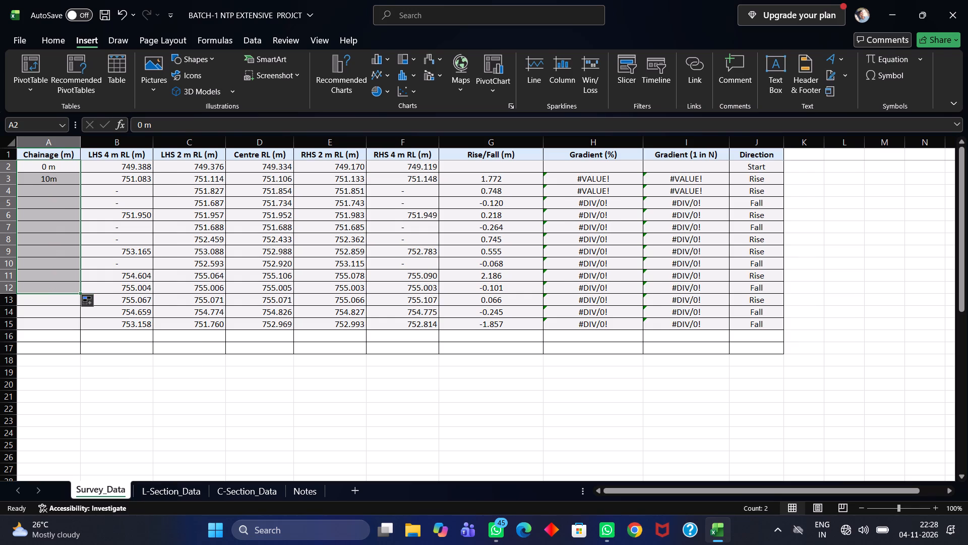
Extend the 10m chainage from A3 down to A17, trying Fill Formatting Only before switching the fill to Flash Fill.
left_click(57, 193)
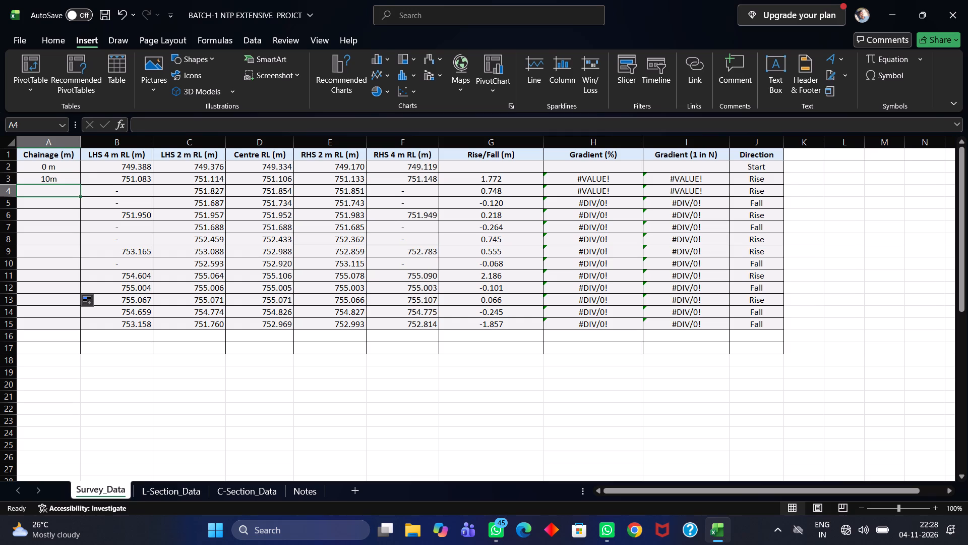
left_click(82, 182)
left_click(69, 182)
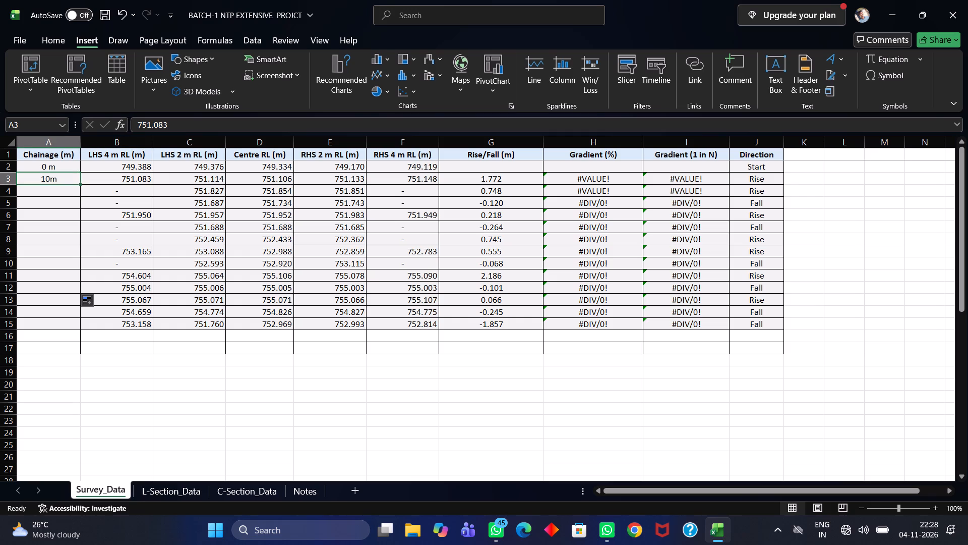
left_click_drag(80, 182, 80, 206)
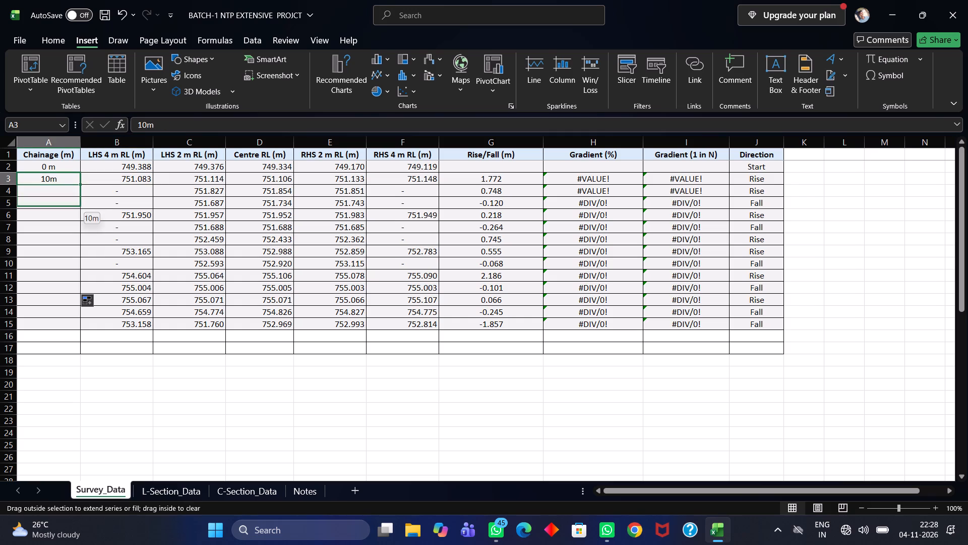
left_click_drag(80, 206, 66, 349)
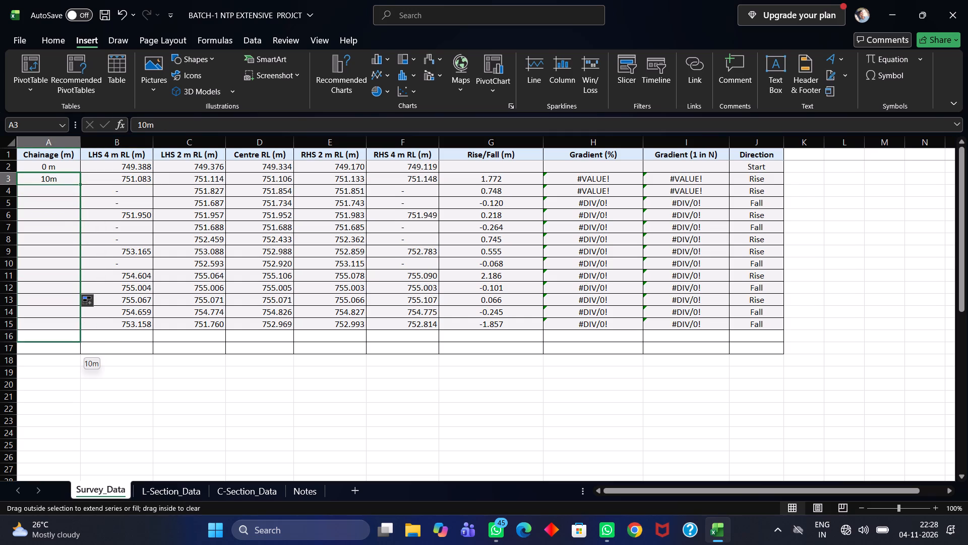
left_click_drag(66, 349, 65, 351)
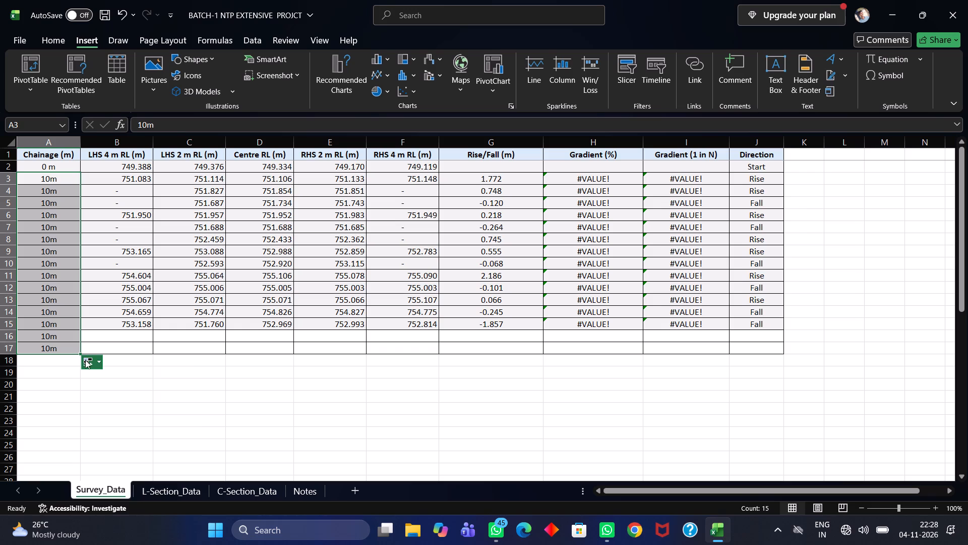
left_click(85, 360)
left_click(89, 390)
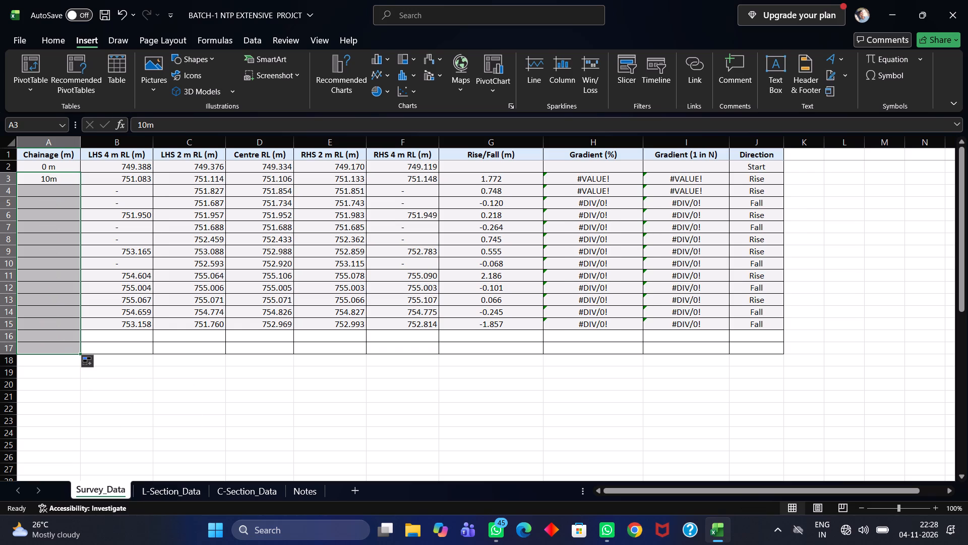
left_click(92, 362)
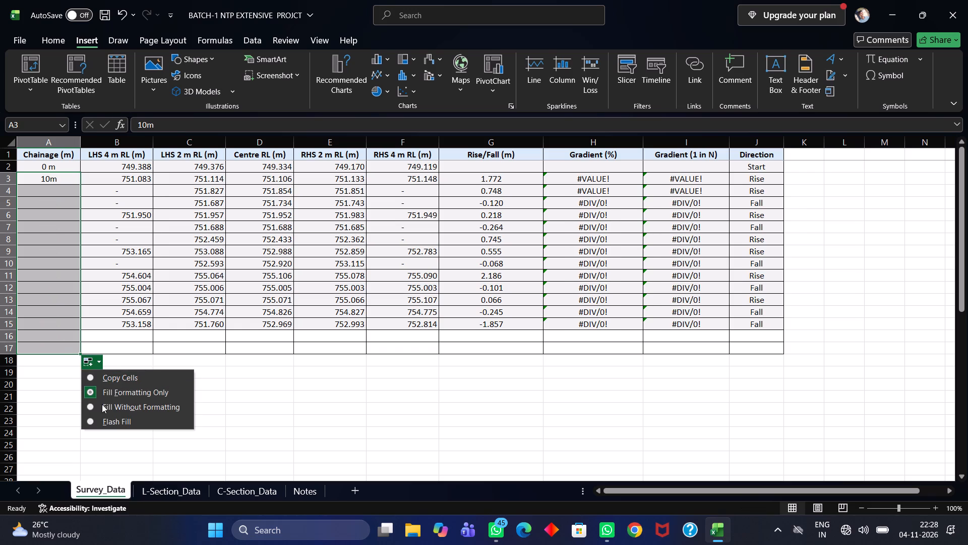
left_click(105, 418)
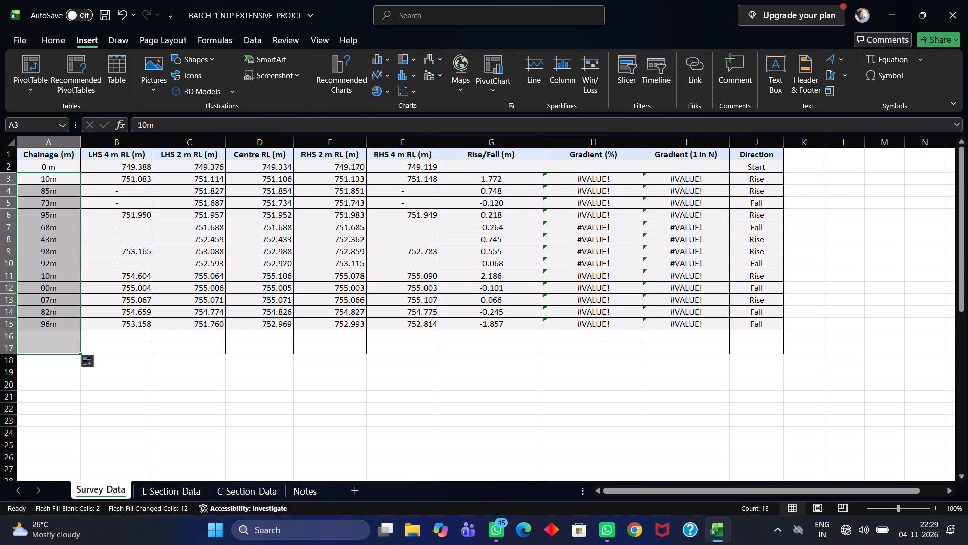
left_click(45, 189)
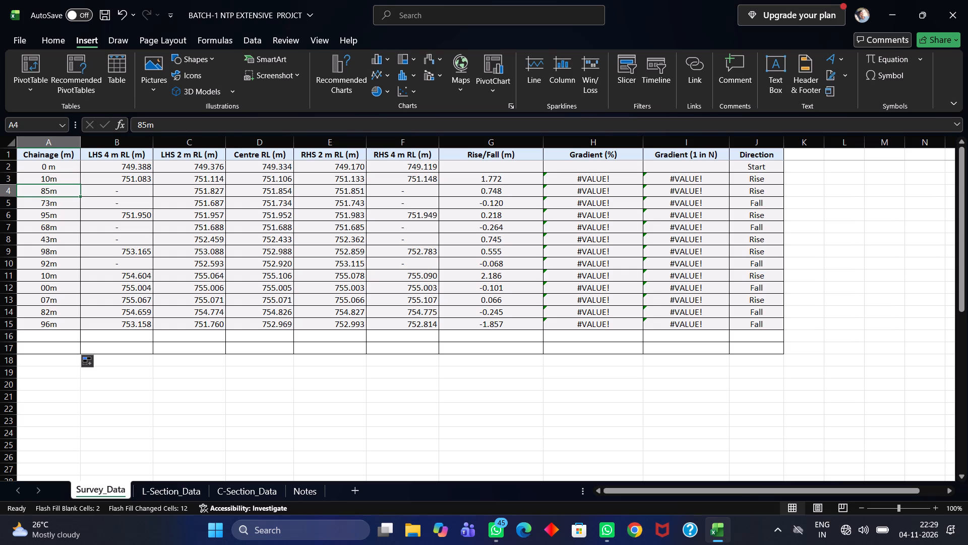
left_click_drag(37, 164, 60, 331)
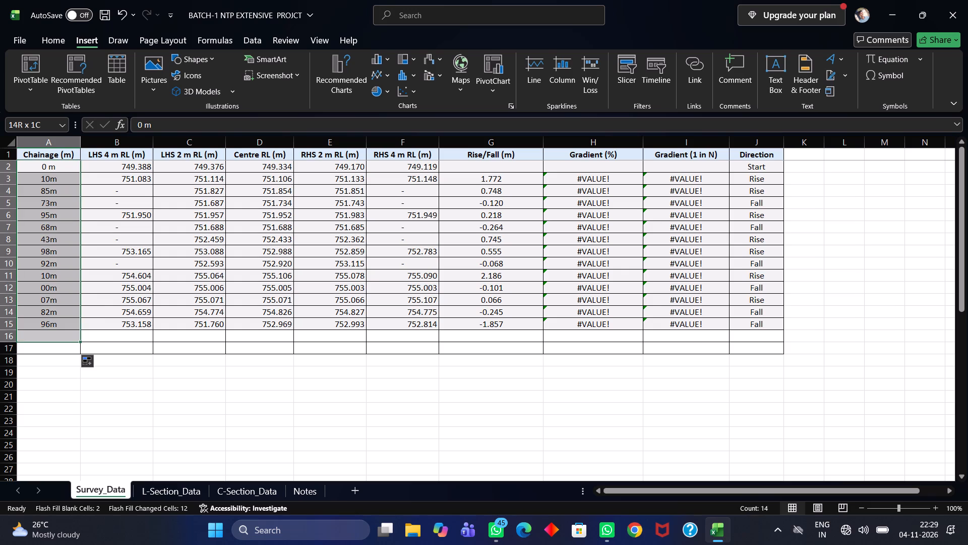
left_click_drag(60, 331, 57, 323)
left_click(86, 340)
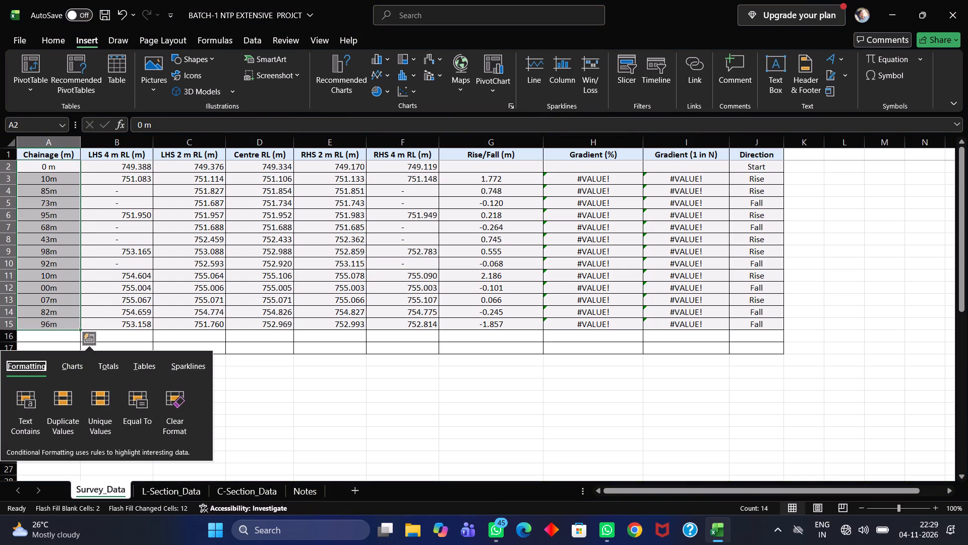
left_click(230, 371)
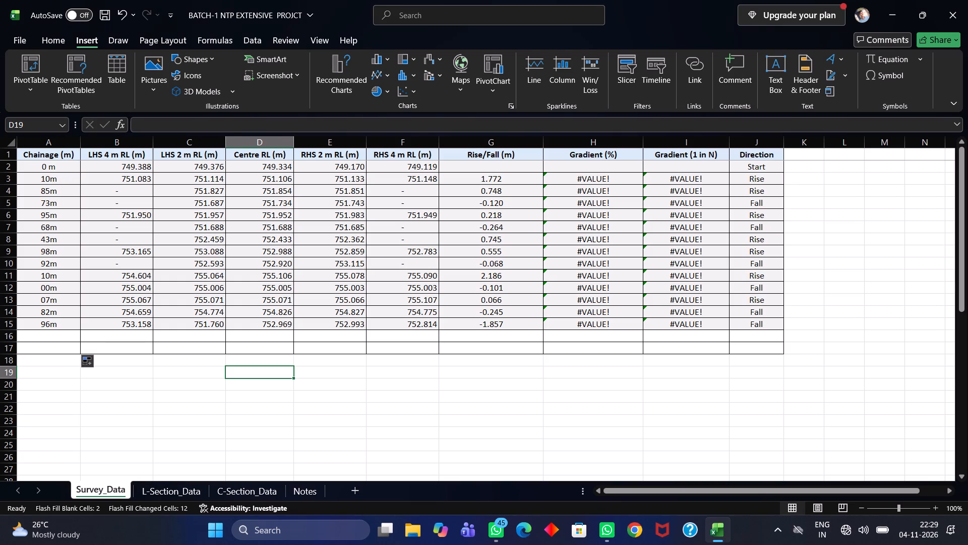
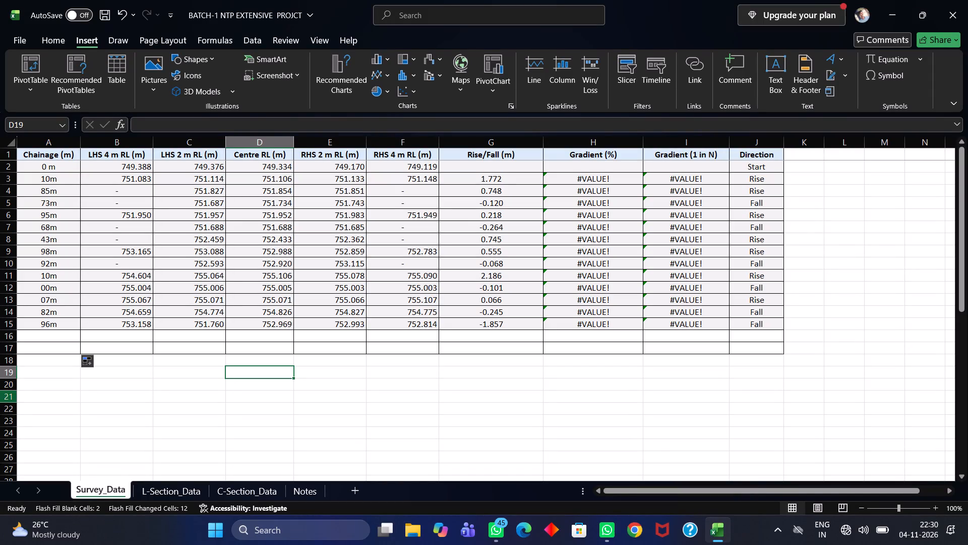
Replace the chainage in cell A3 of the Survey_Data sheet with 30m.
left_click(57, 179)
key("BackSpace")
key("BackSpace")
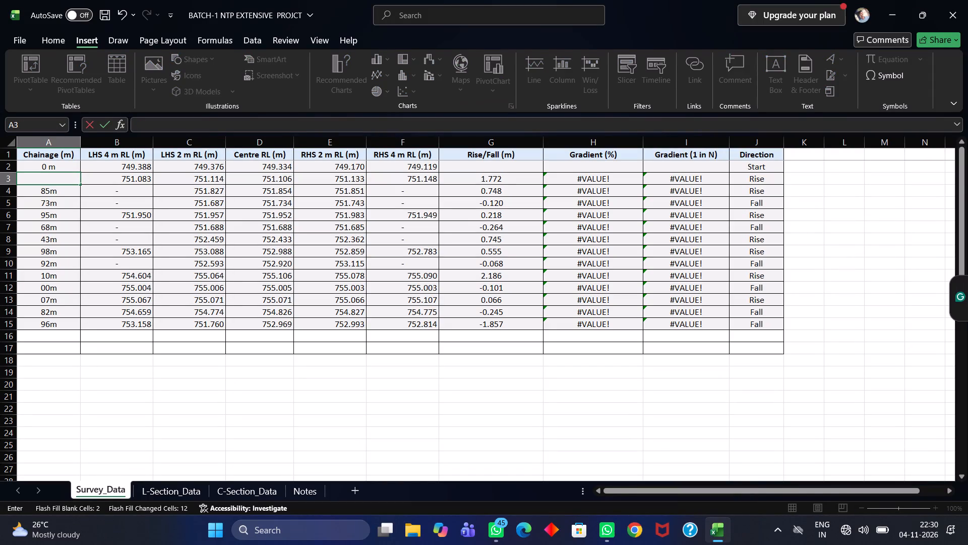
key("3")
key("0")
key("m")
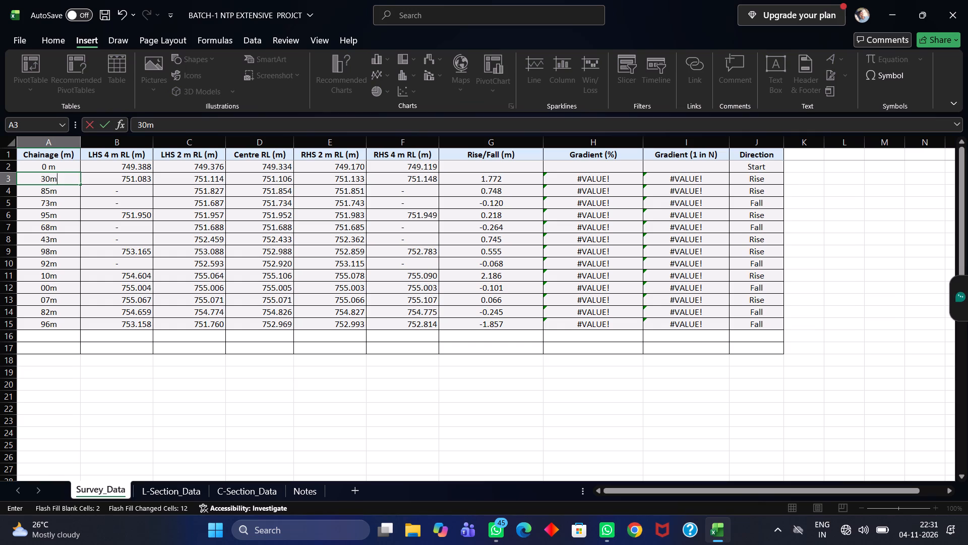
left_click_drag(61, 168, 62, 179)
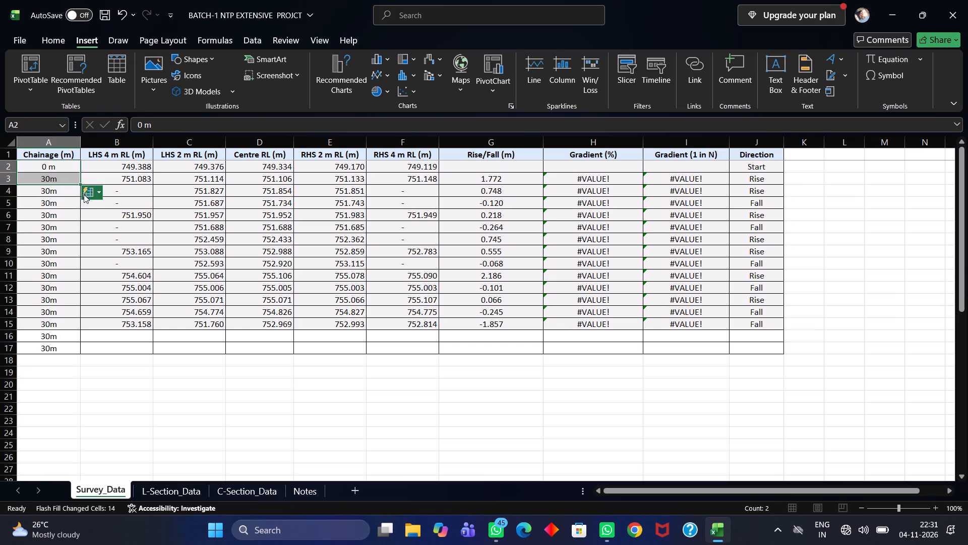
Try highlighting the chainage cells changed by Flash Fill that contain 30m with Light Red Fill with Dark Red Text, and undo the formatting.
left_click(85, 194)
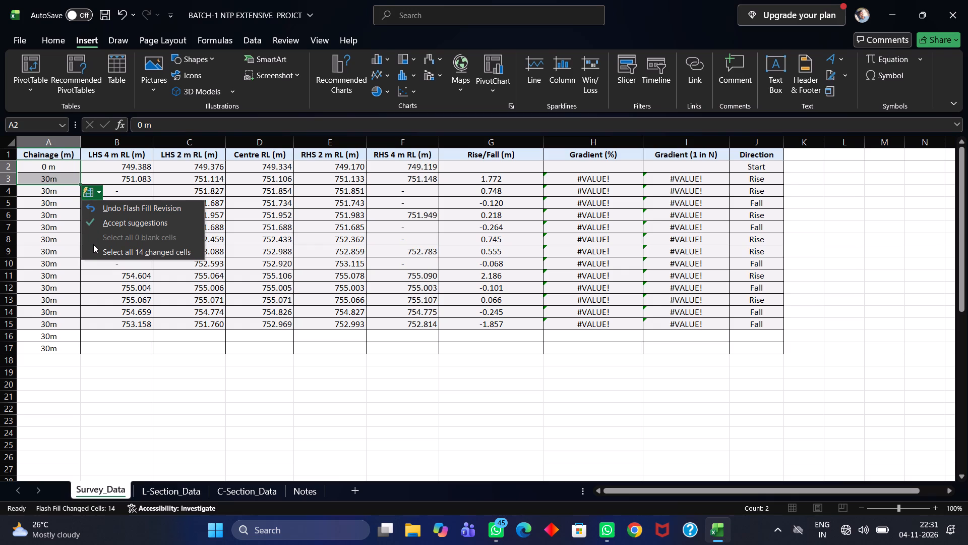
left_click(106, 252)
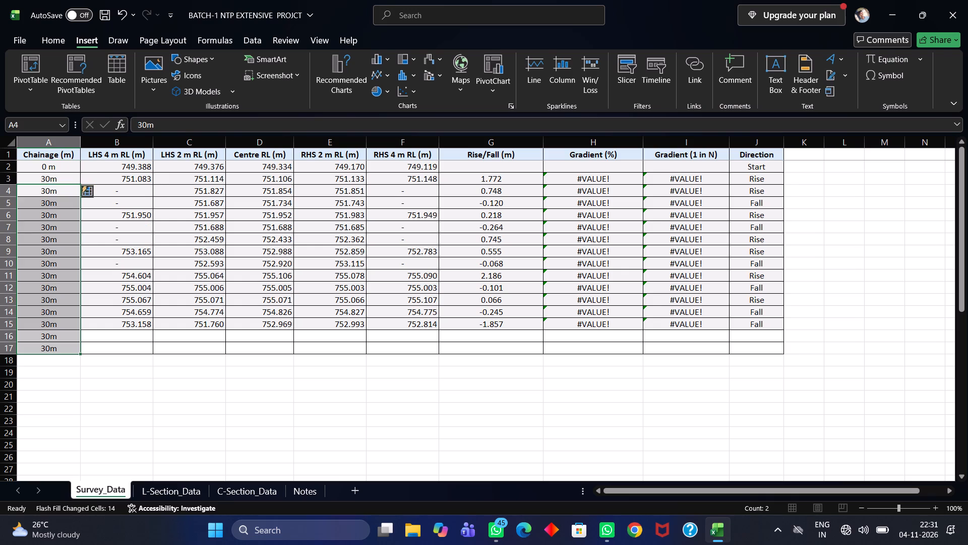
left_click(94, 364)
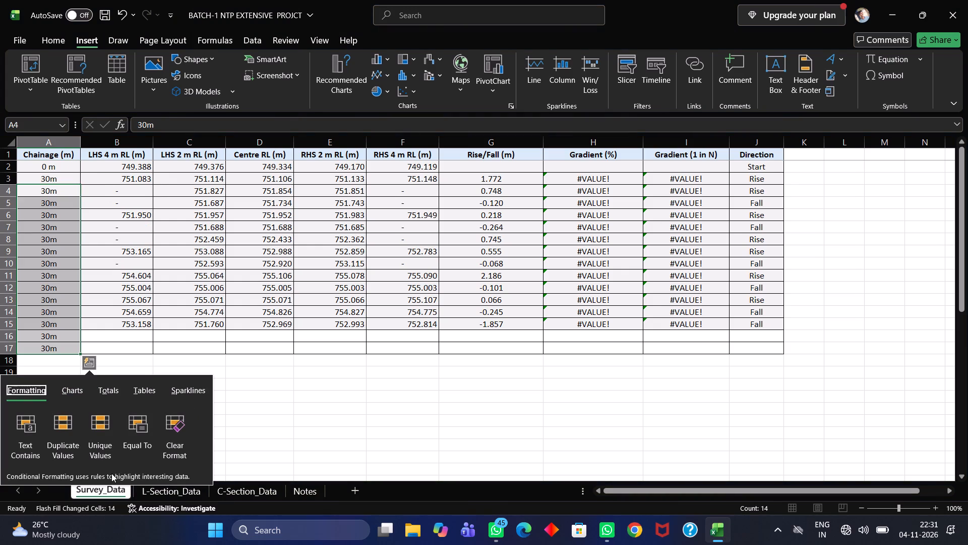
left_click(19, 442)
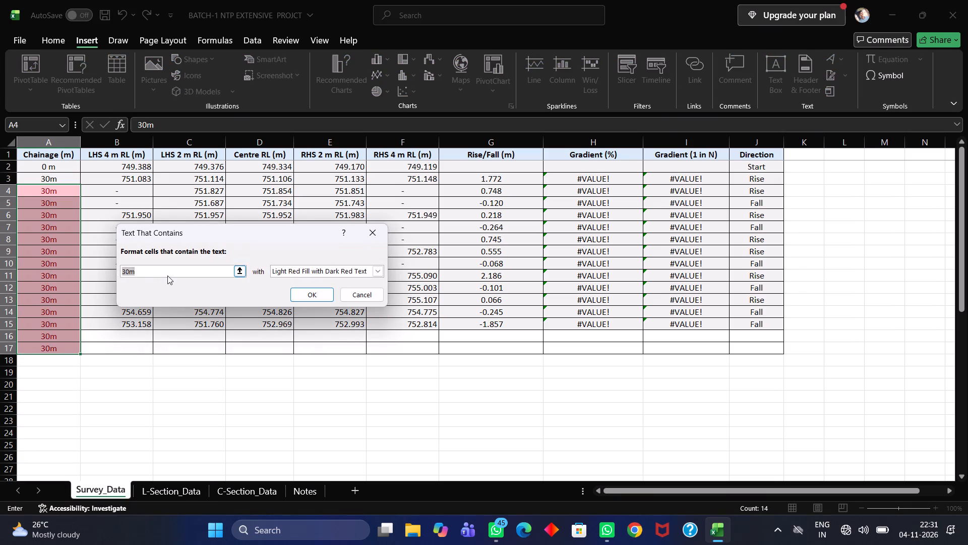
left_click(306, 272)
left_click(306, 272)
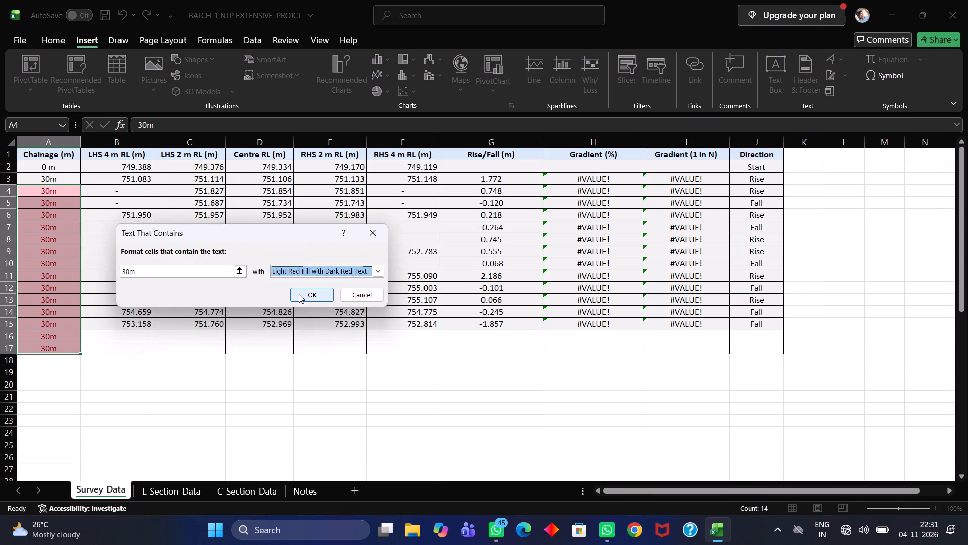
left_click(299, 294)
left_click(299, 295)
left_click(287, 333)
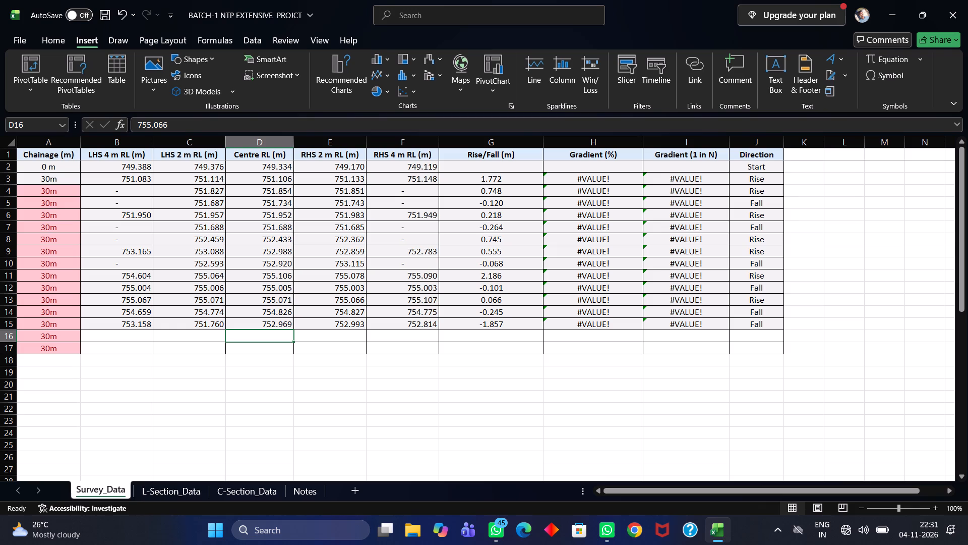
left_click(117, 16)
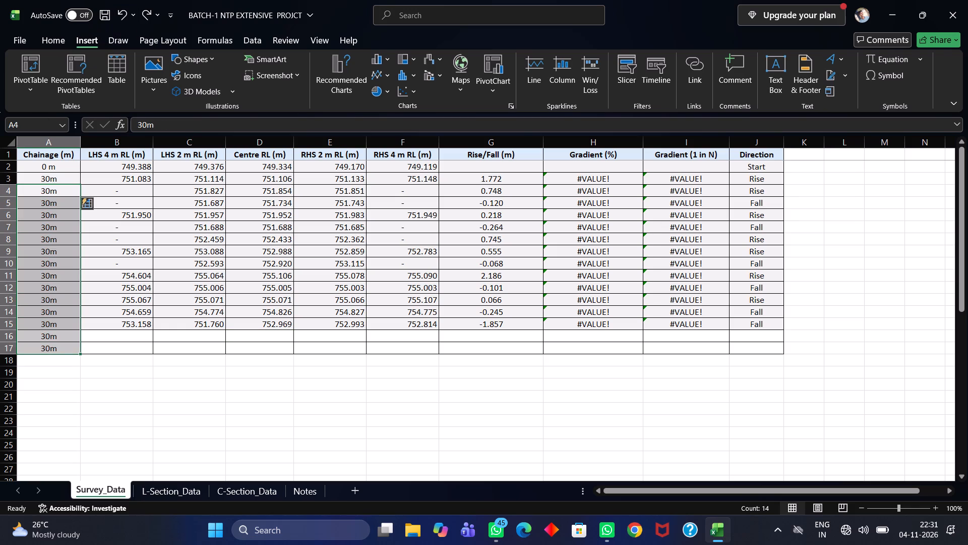
Change the chainage in cell A4, directly below 30m, to 60m.
left_click(72, 192)
double_click(49, 197)
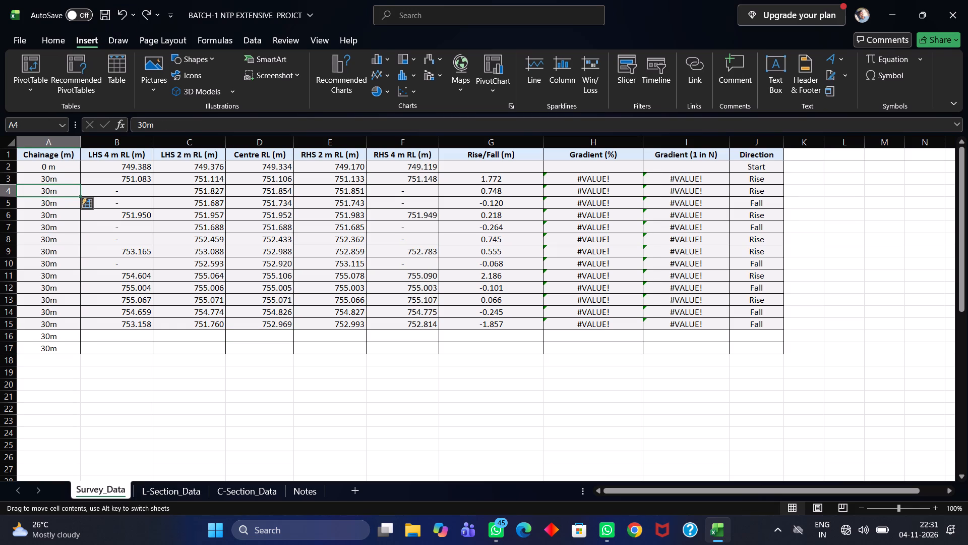
double_click(45, 191)
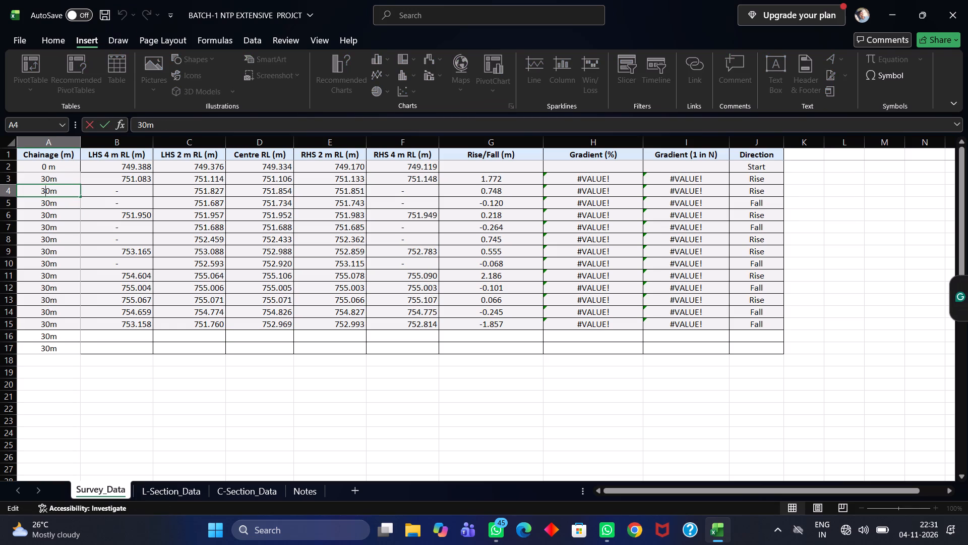
key("BackSpace")
key("6")
Clear the repeated chainage values below 60m in cells A5 to A17.
left_click_drag(37, 203, 35, 344)
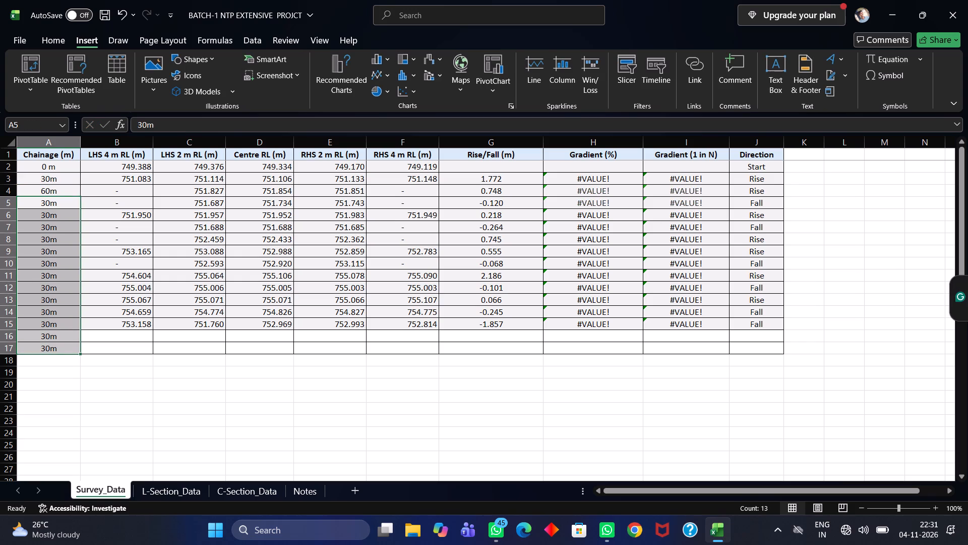
key("Delete")
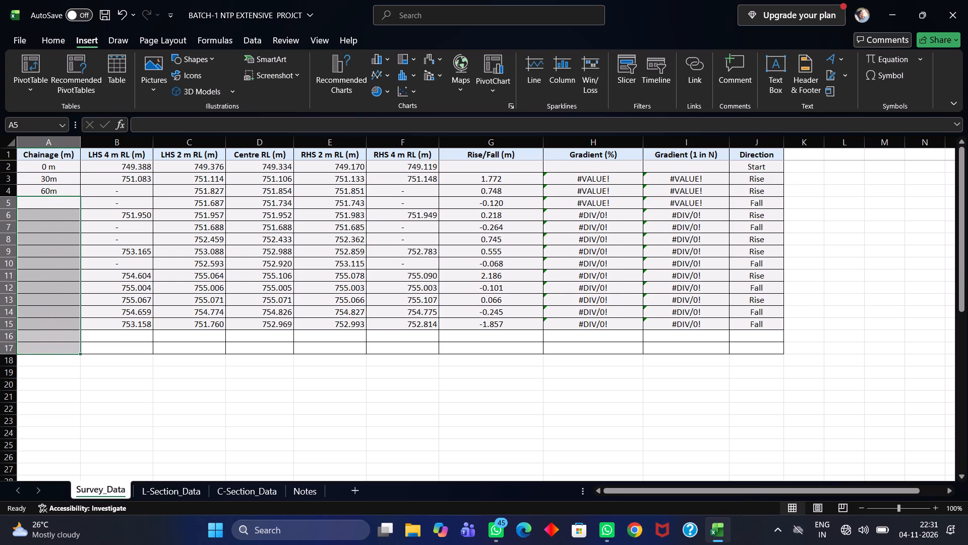
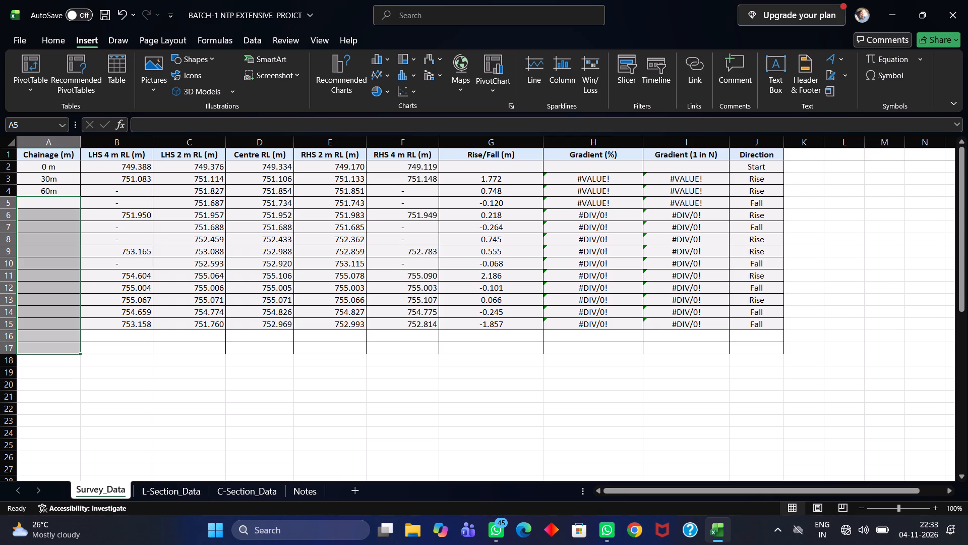
Clear the chainage values 0 m, 30m and 60m from cells A2 to A4.
left_click(66, 170)
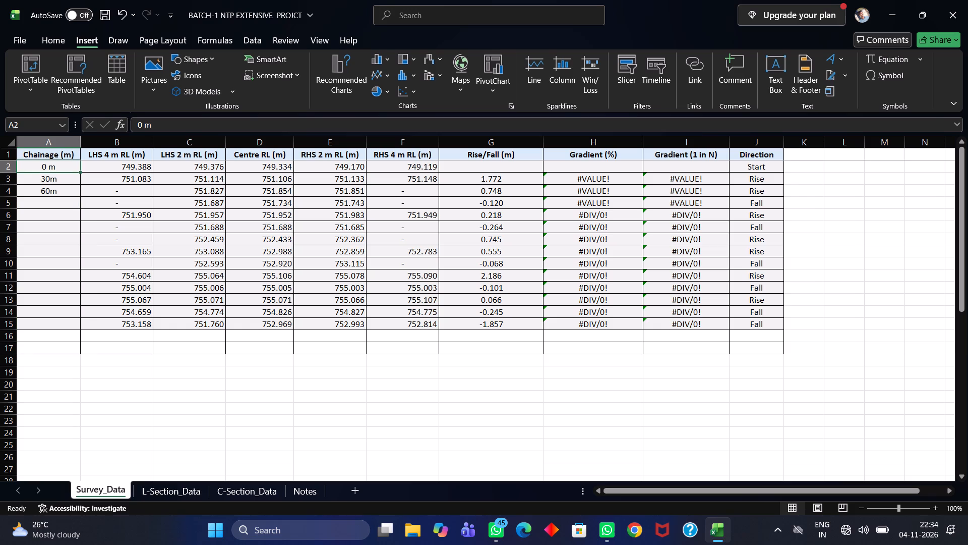
left_click_drag(54, 167, 54, 174)
left_click_drag(54, 174, 55, 189)
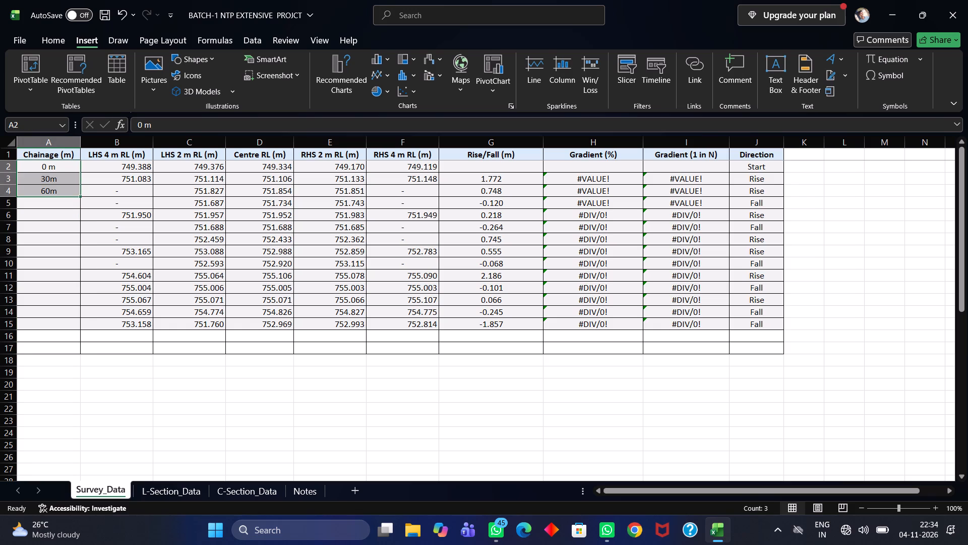
key("Delete")
left_click(69, 215)
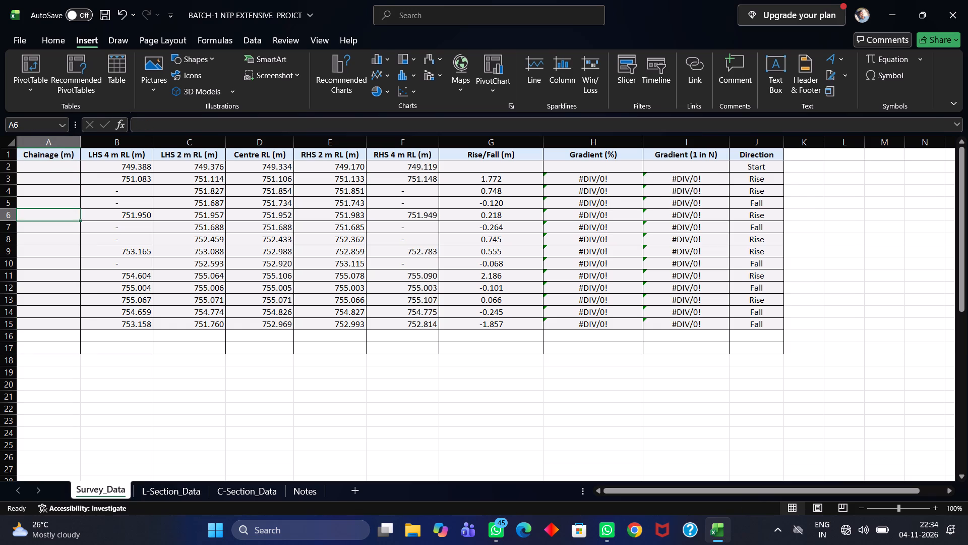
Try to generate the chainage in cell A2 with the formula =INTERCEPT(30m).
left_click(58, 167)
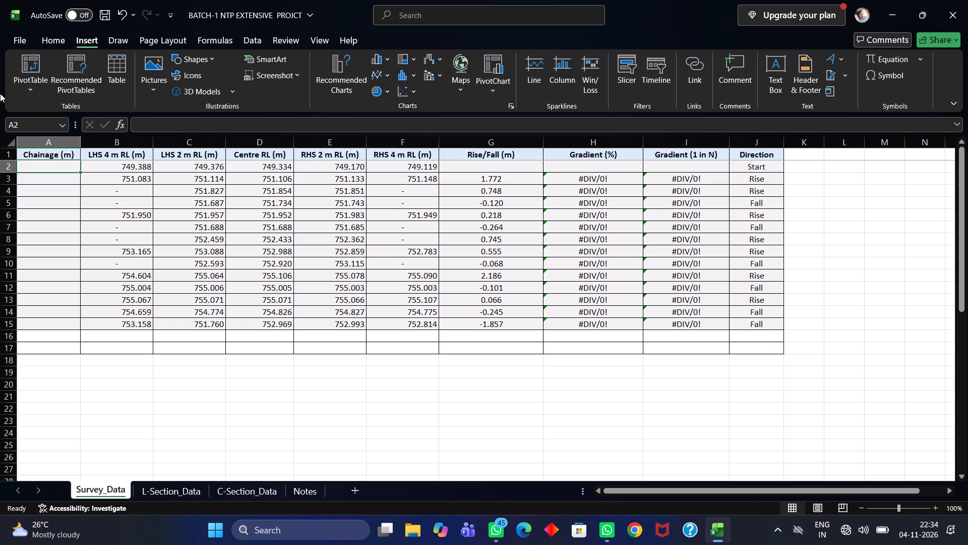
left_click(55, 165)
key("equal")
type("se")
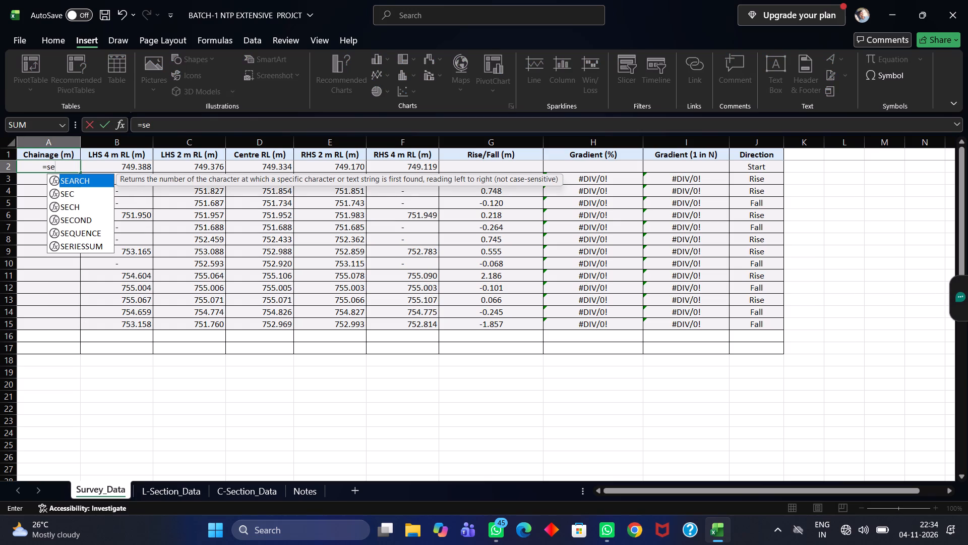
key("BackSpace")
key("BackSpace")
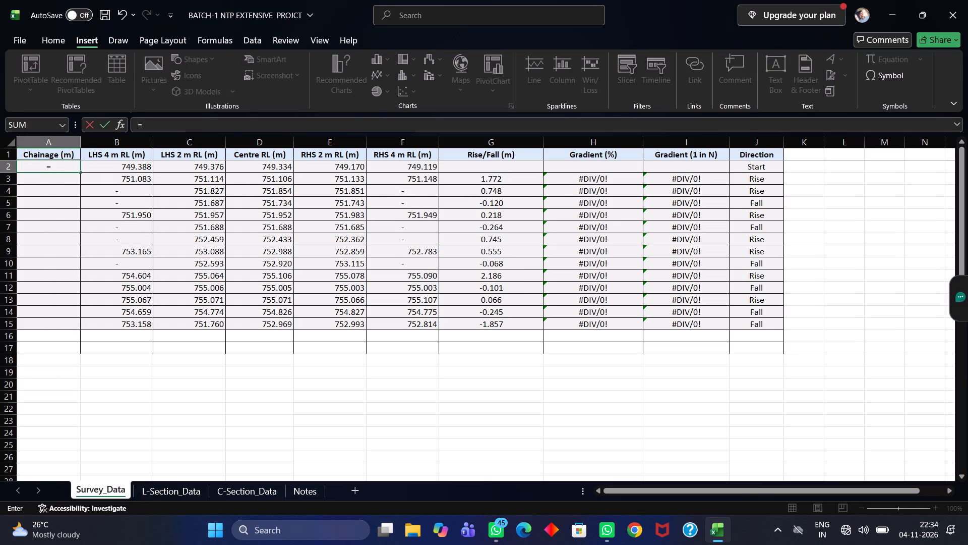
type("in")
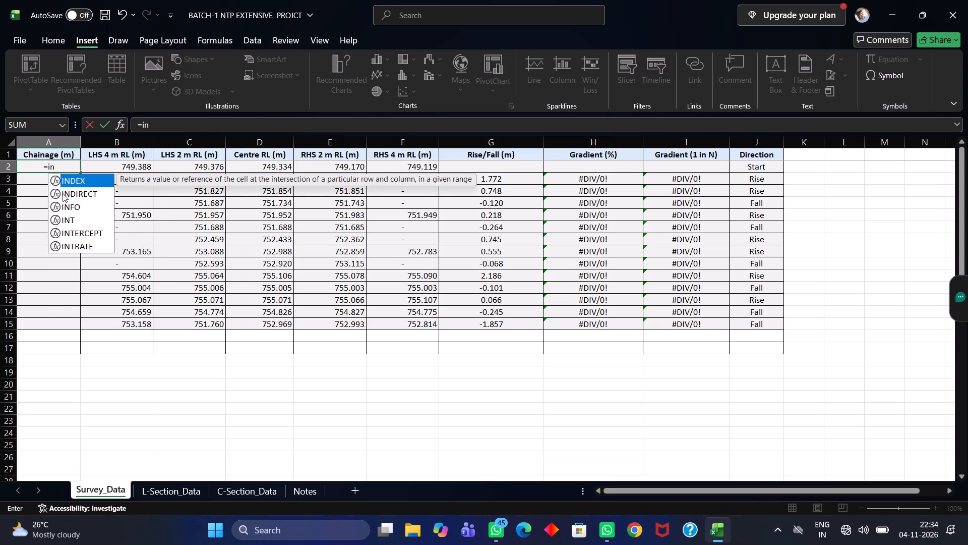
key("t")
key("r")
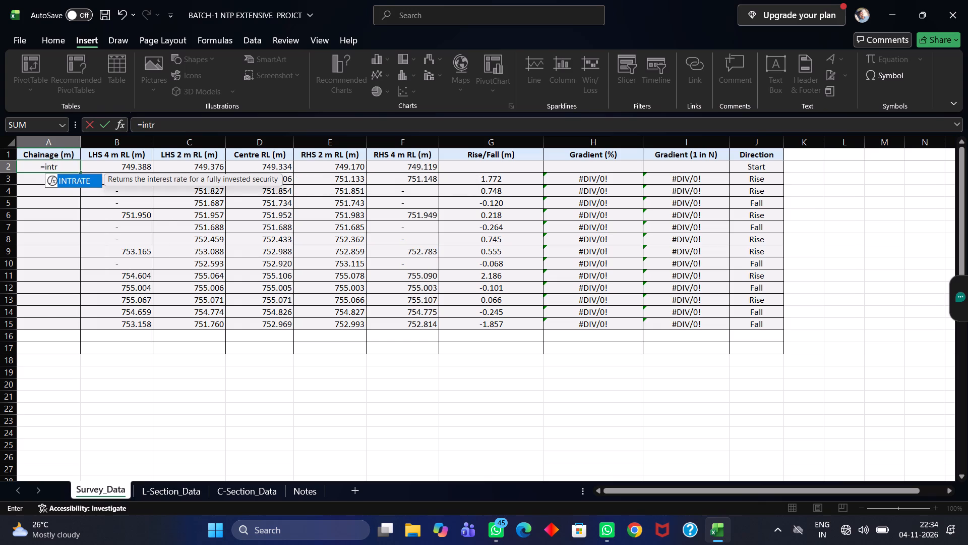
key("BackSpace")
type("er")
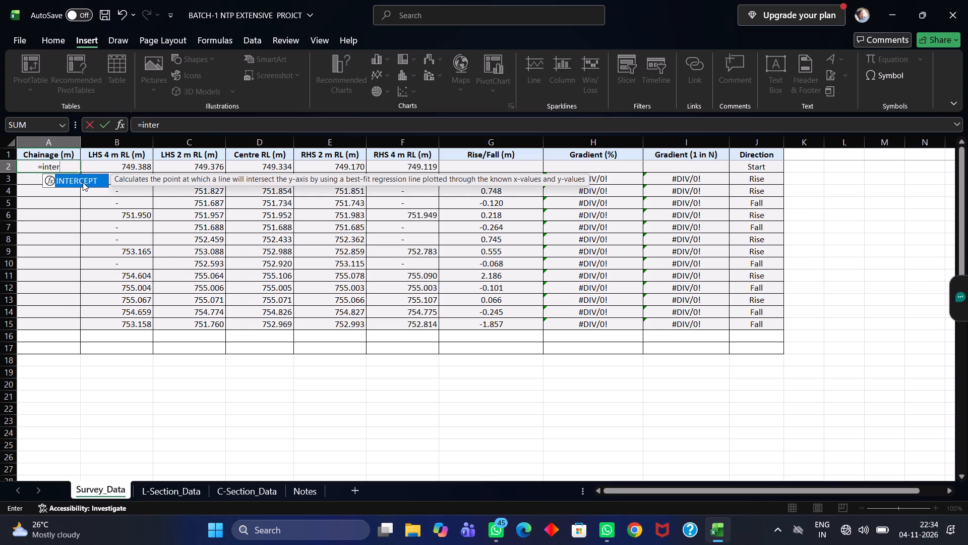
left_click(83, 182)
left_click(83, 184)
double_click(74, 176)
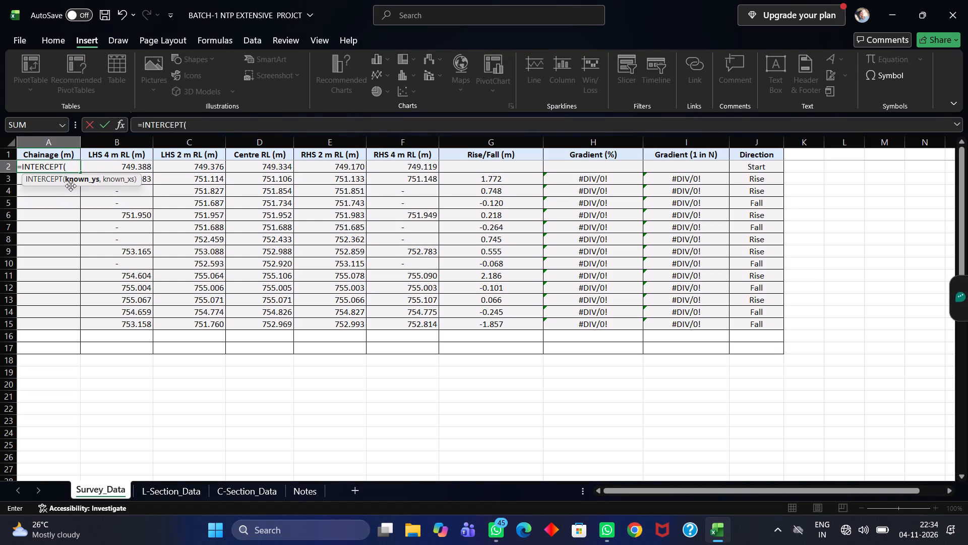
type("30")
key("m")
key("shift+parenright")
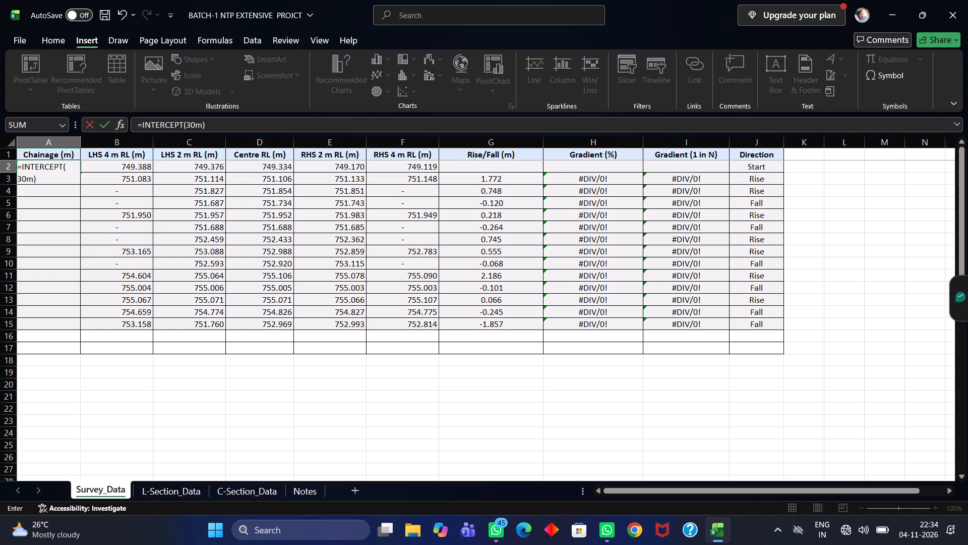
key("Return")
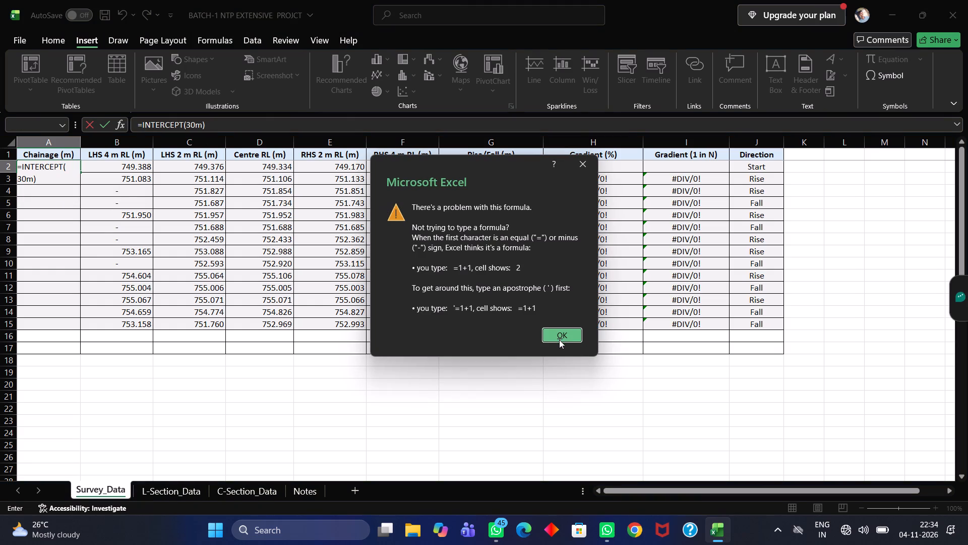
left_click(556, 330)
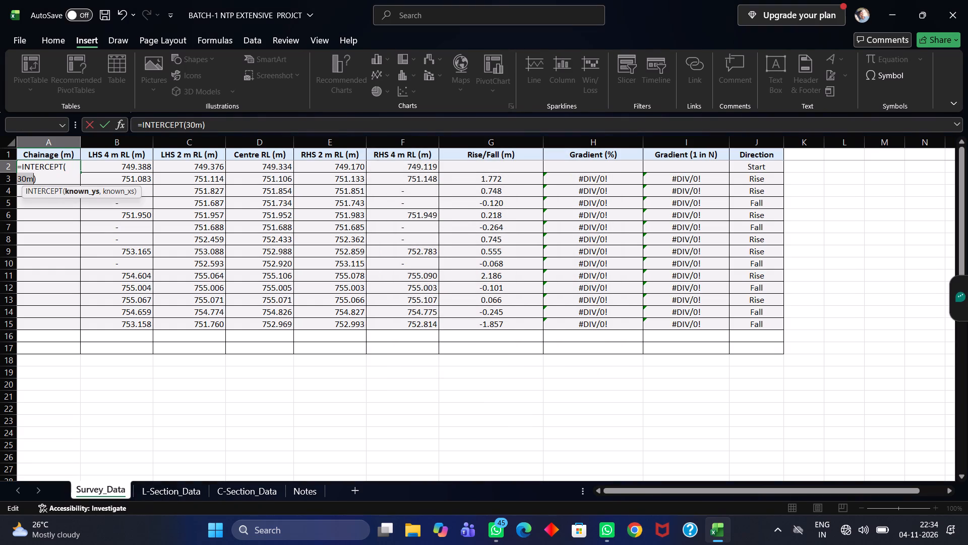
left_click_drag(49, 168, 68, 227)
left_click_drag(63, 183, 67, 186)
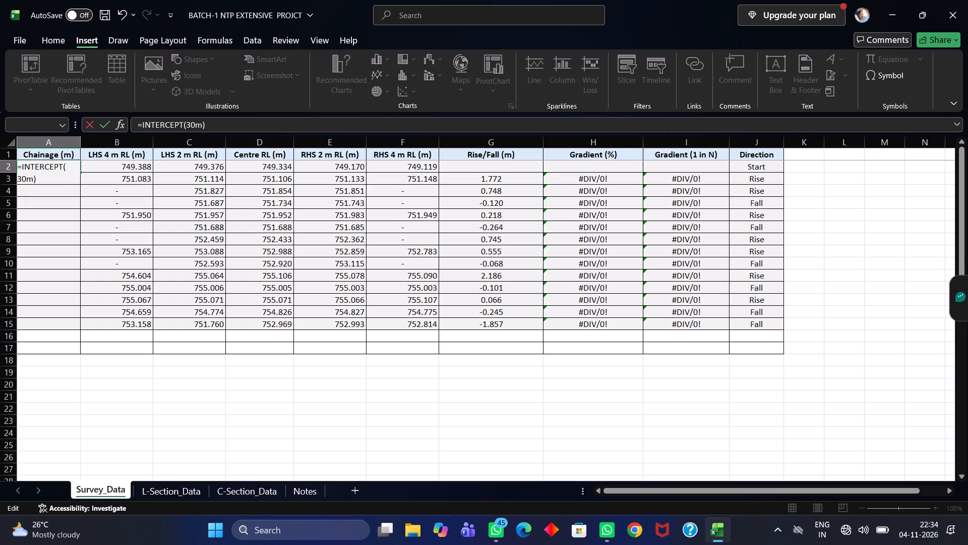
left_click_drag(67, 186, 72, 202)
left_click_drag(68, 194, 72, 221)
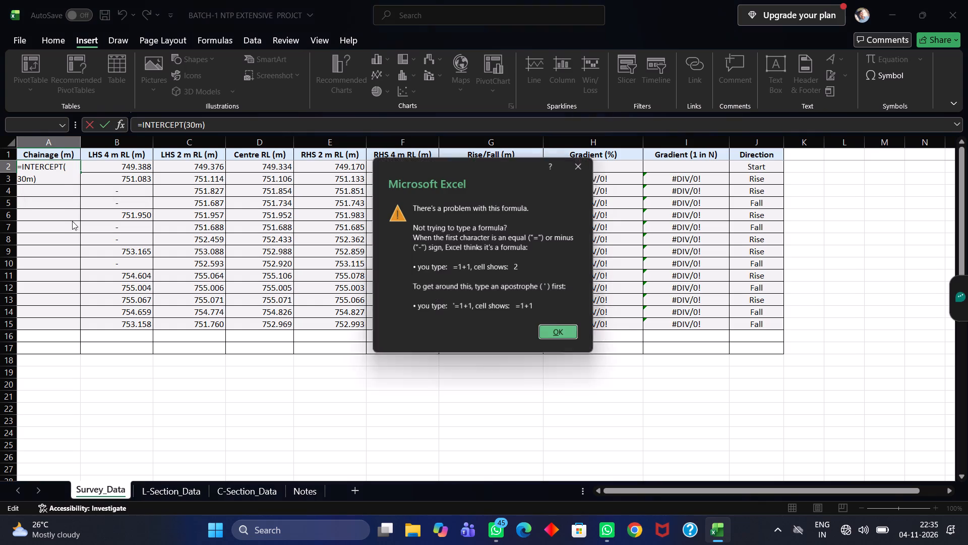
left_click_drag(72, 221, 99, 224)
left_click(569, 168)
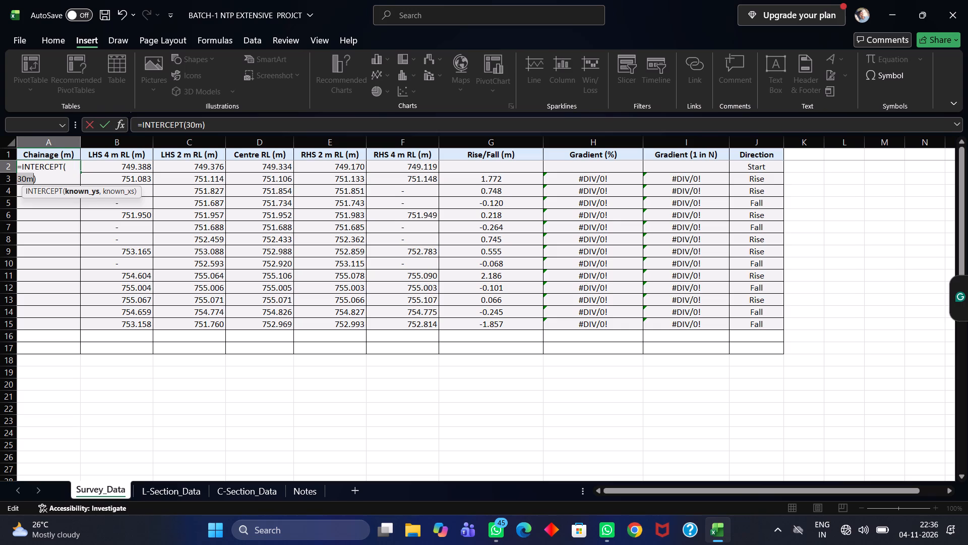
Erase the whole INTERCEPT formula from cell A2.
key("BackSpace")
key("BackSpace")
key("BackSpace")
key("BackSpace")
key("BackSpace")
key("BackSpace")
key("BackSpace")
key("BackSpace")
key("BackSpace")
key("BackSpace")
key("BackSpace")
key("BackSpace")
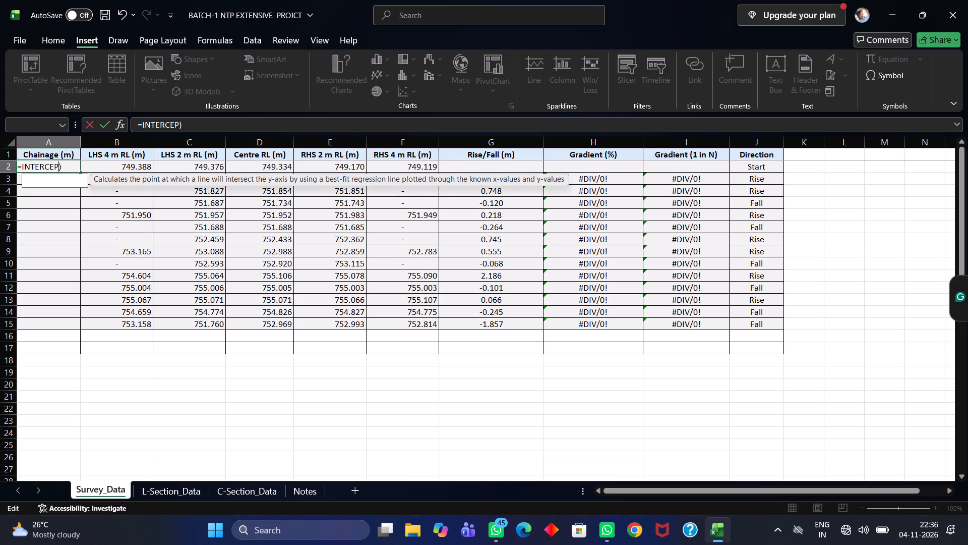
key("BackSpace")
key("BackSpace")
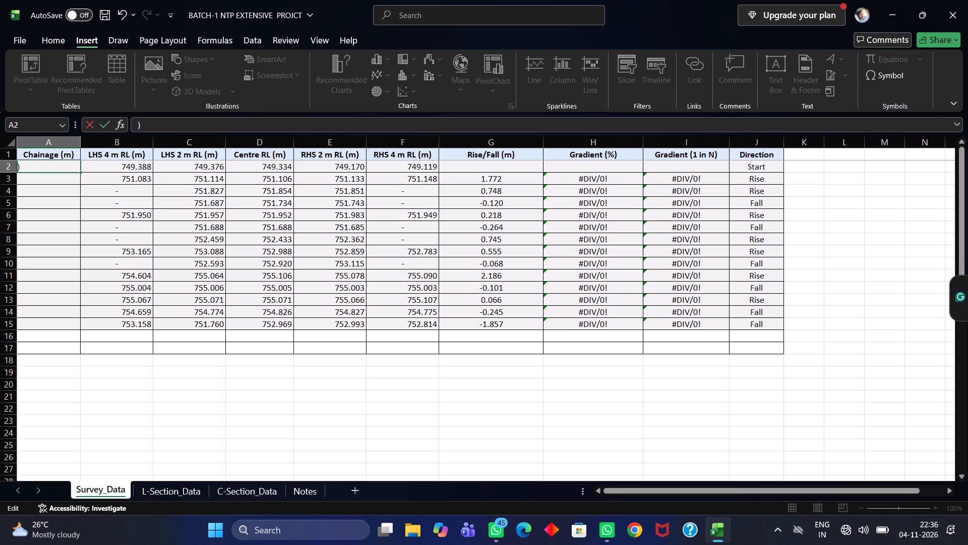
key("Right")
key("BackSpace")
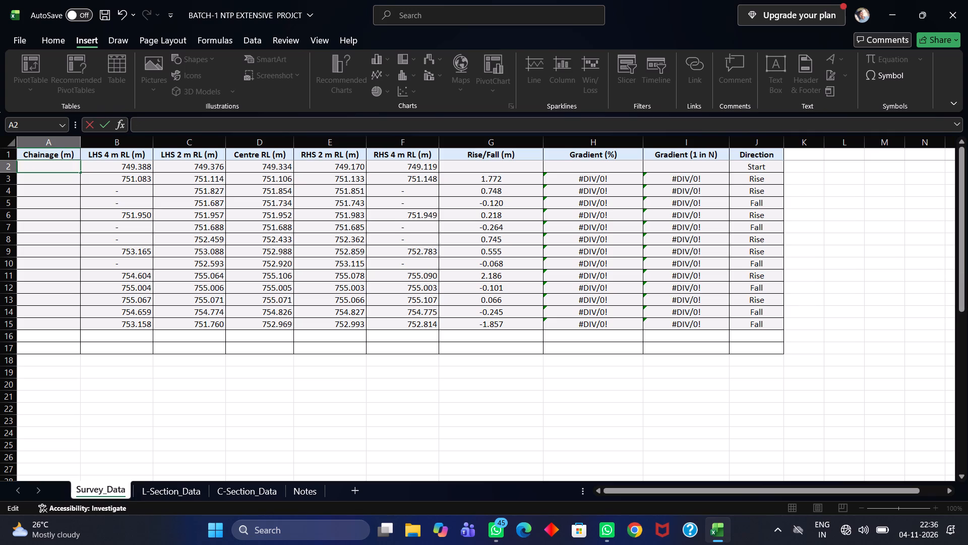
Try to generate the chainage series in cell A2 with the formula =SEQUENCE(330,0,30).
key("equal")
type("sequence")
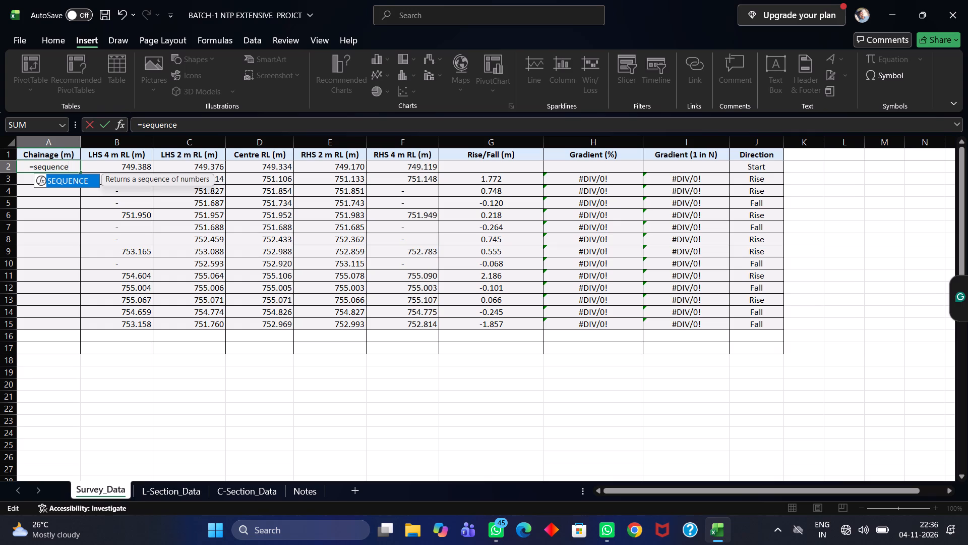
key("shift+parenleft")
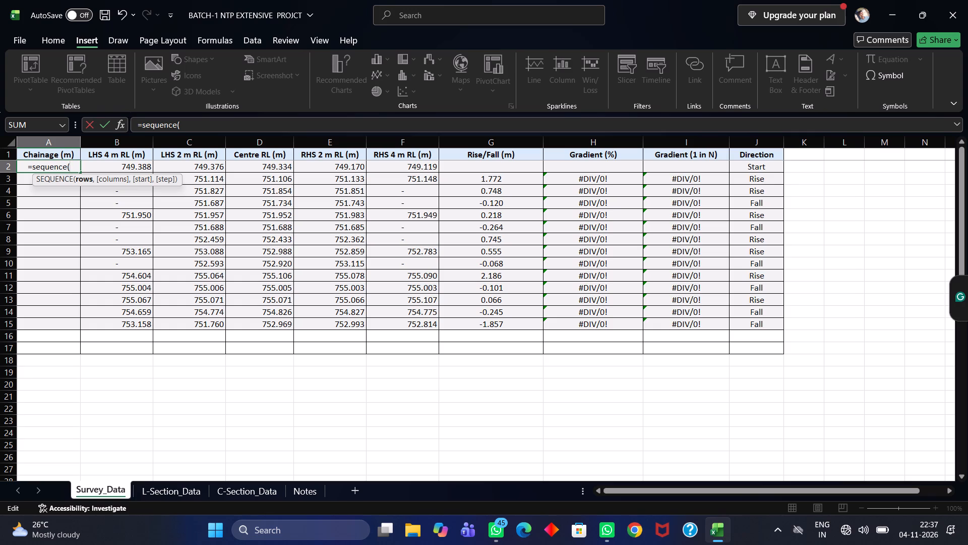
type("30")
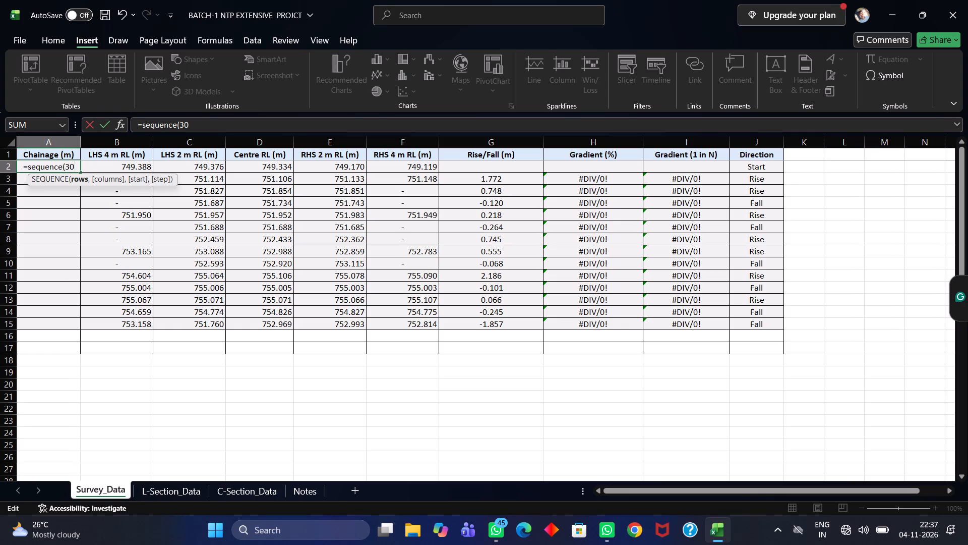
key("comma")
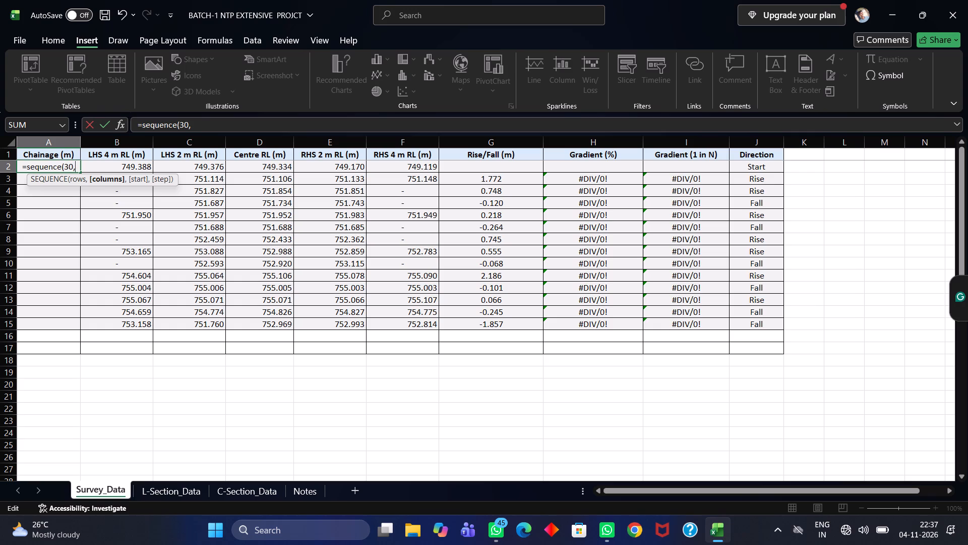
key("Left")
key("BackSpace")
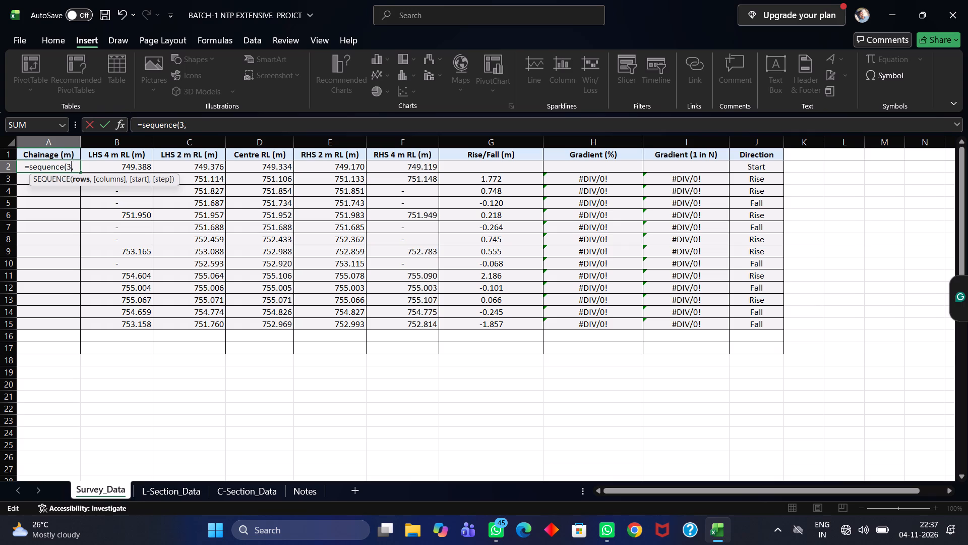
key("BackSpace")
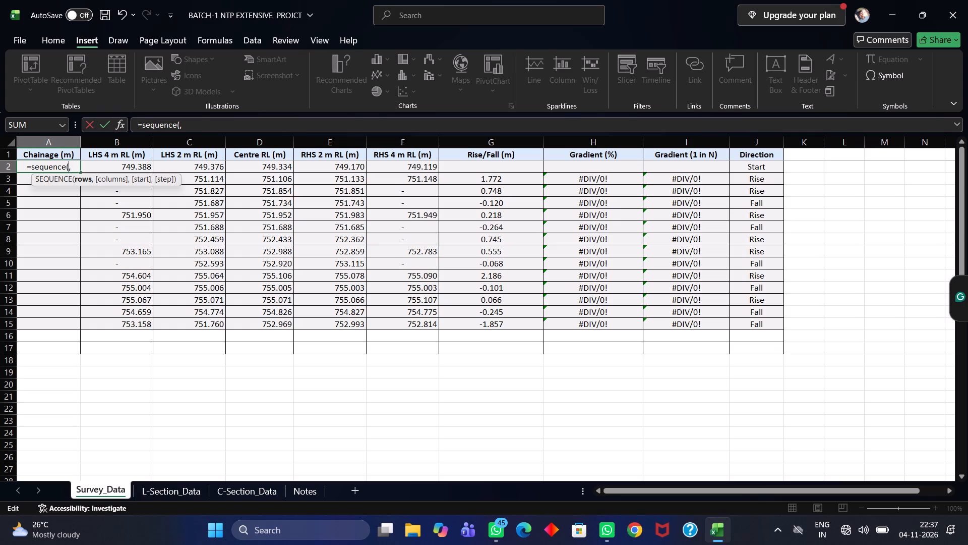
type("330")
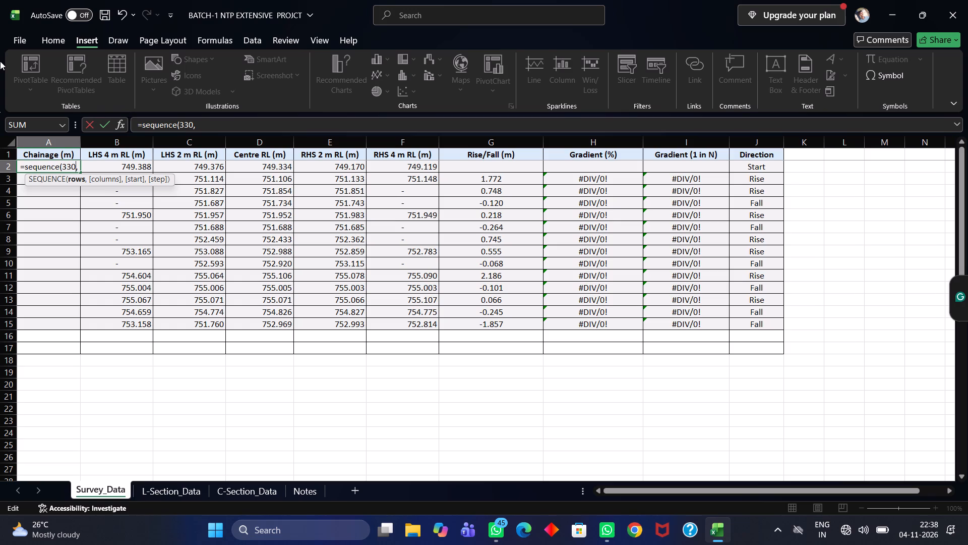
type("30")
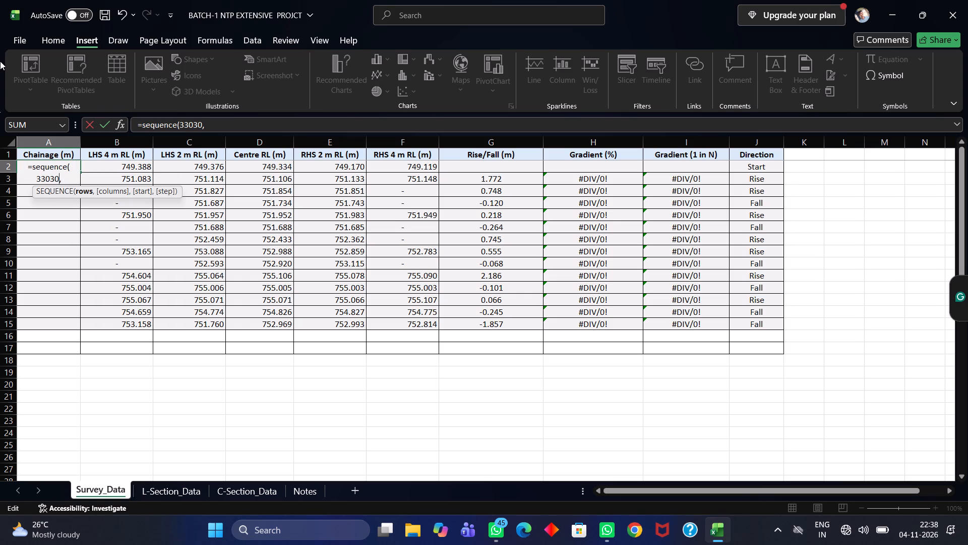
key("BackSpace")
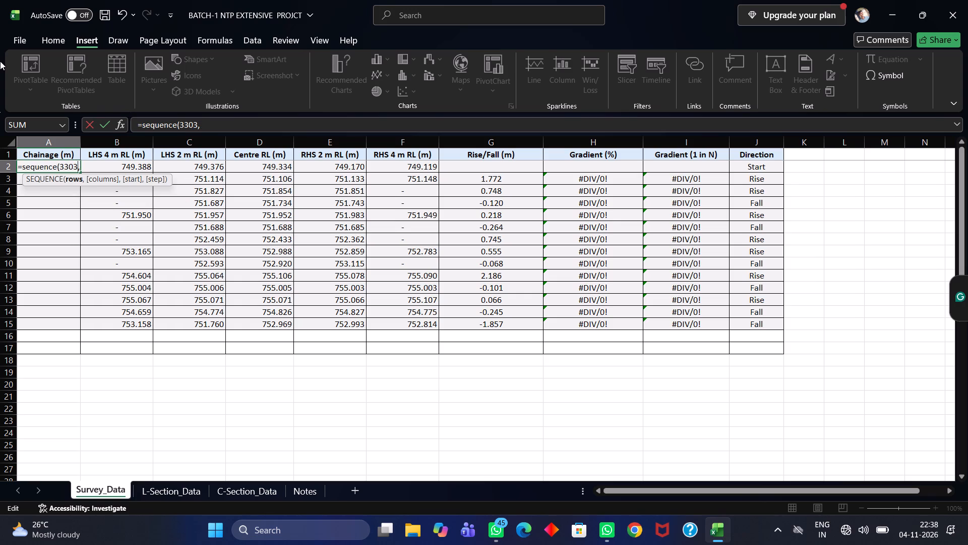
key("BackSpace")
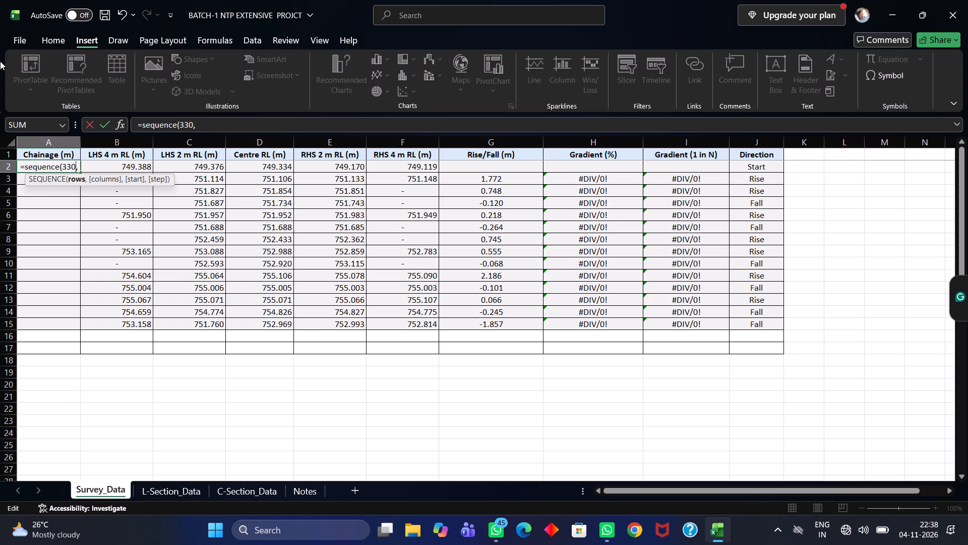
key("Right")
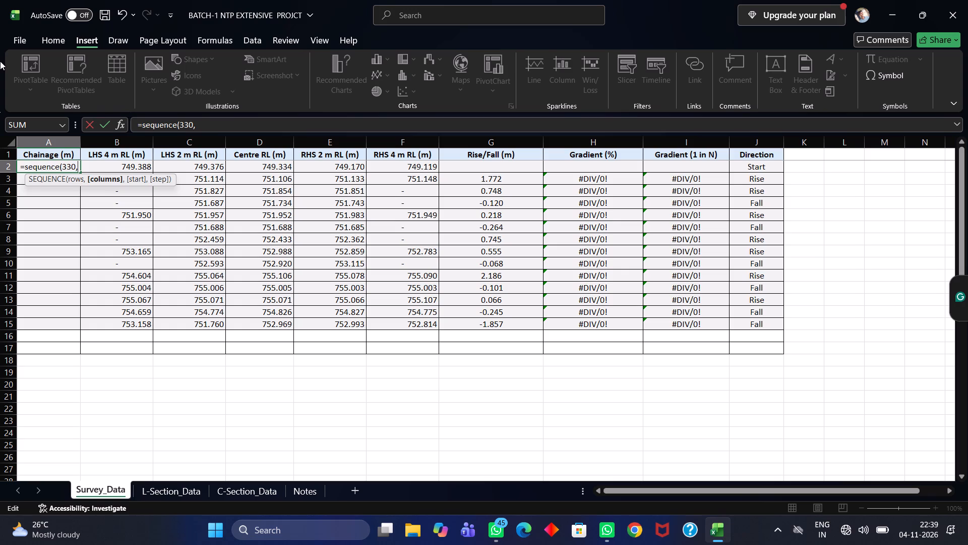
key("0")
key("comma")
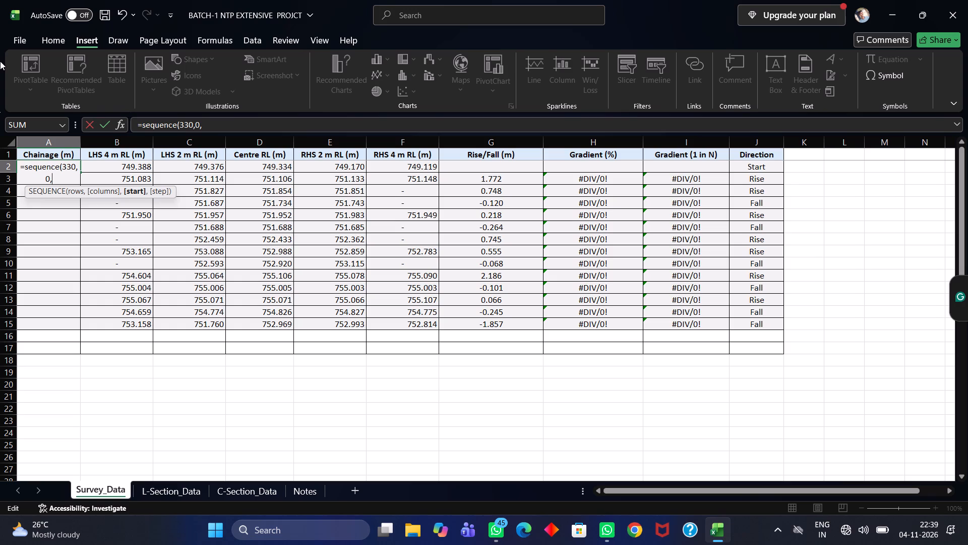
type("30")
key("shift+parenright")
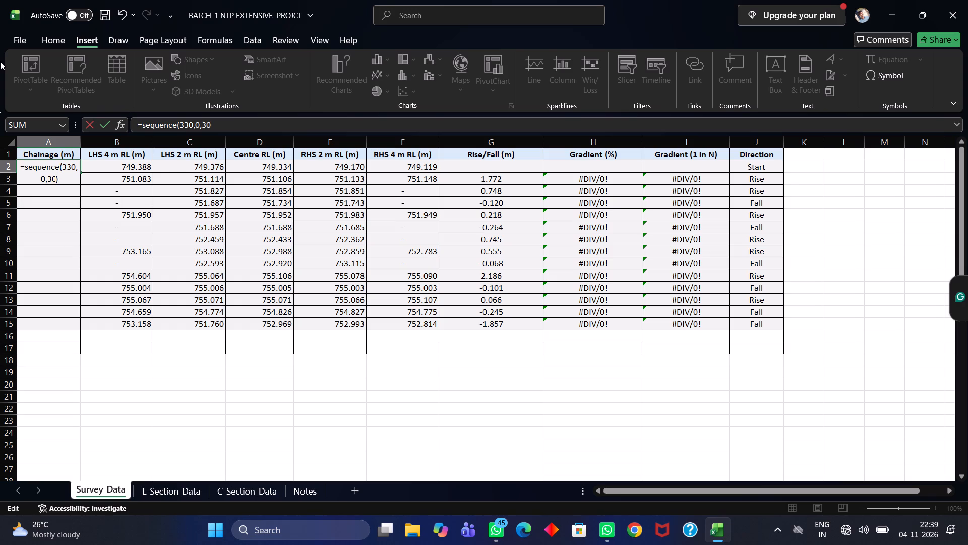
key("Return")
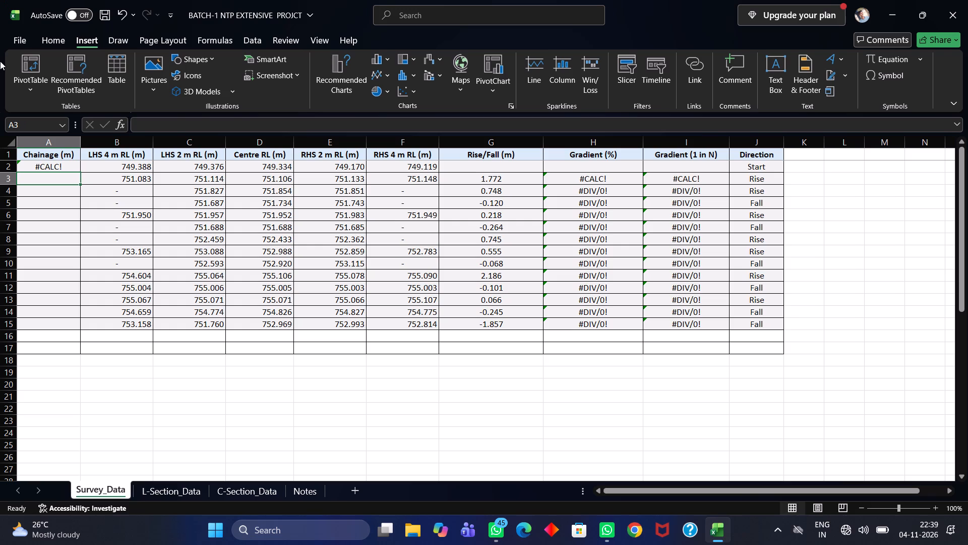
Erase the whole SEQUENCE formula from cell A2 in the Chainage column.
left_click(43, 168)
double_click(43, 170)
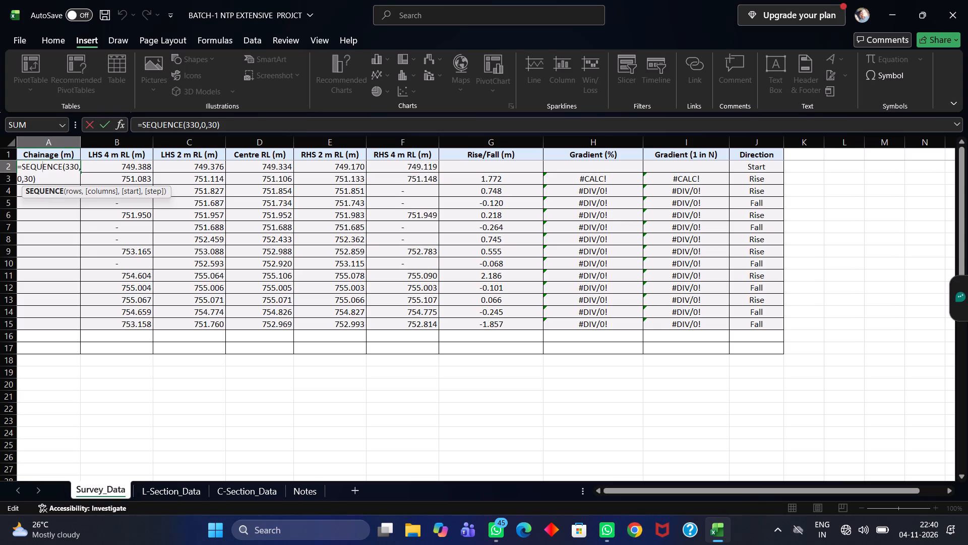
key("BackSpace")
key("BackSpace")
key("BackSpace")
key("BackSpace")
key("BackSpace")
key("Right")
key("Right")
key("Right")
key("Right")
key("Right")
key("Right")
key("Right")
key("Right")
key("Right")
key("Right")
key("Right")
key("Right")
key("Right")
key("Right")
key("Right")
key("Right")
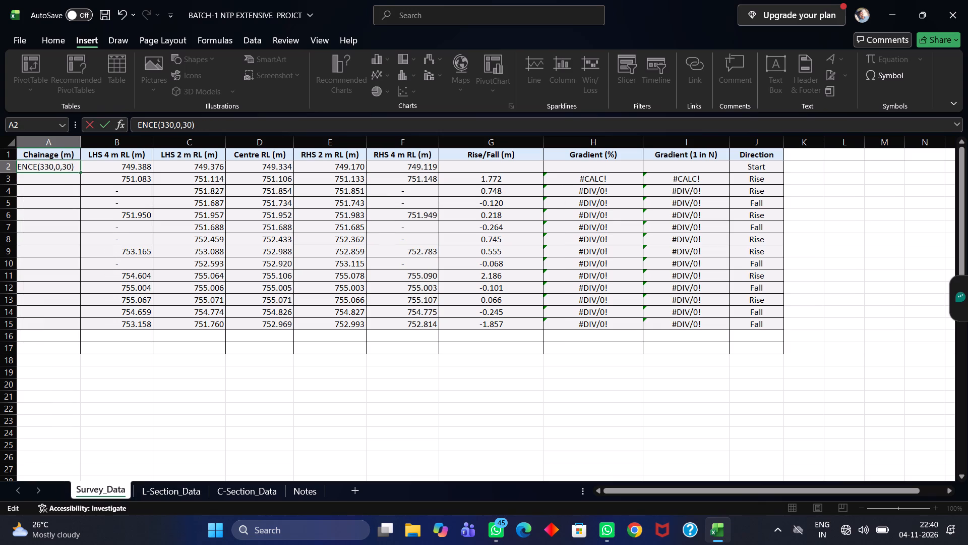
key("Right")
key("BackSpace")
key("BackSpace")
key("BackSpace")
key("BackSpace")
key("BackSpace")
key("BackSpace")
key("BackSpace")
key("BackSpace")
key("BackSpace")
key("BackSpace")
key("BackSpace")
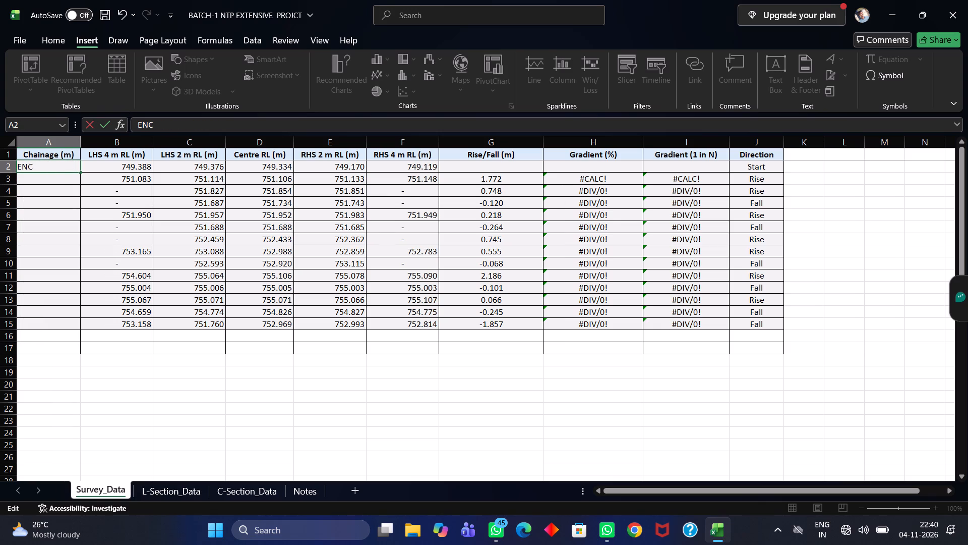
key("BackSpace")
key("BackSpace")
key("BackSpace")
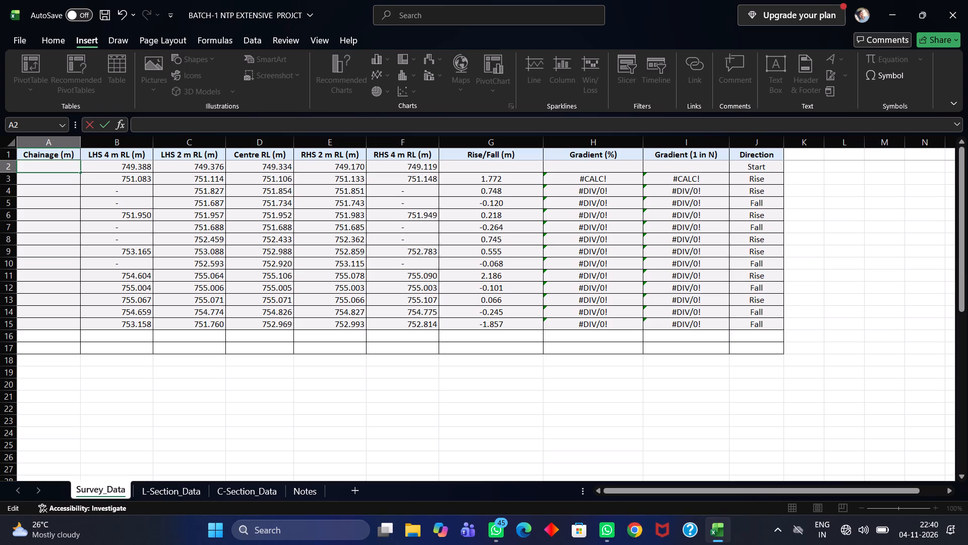
Try to generate the chainage series in cell A2 with the formula =SEQUENCE(330,5,5).
type("sequence")
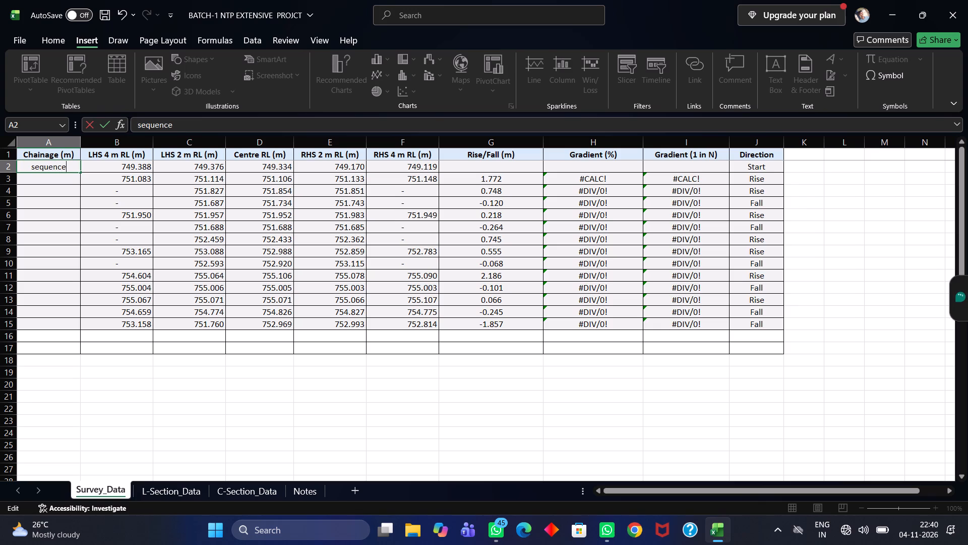
key("Left")
key("Left")
key("Left")
key("Left")
key("Left")
key("Left")
key("Left")
key("Left")
key("shift+plus")
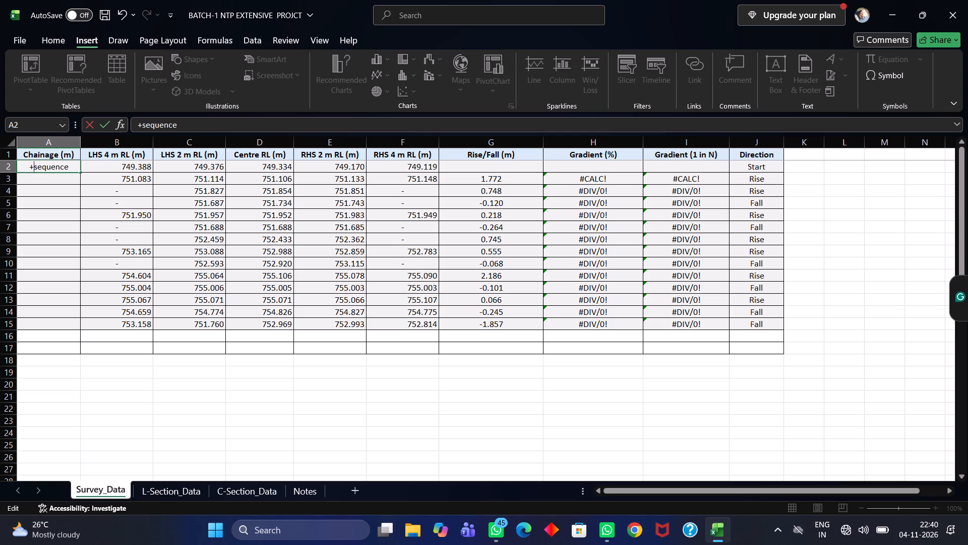
key("BackSpace")
key("equal")
key("Right")
key("Right")
key("Right")
key("Right")
key("Right")
key("Right")
key("Right")
key("Right")
key("shift+parenleft")
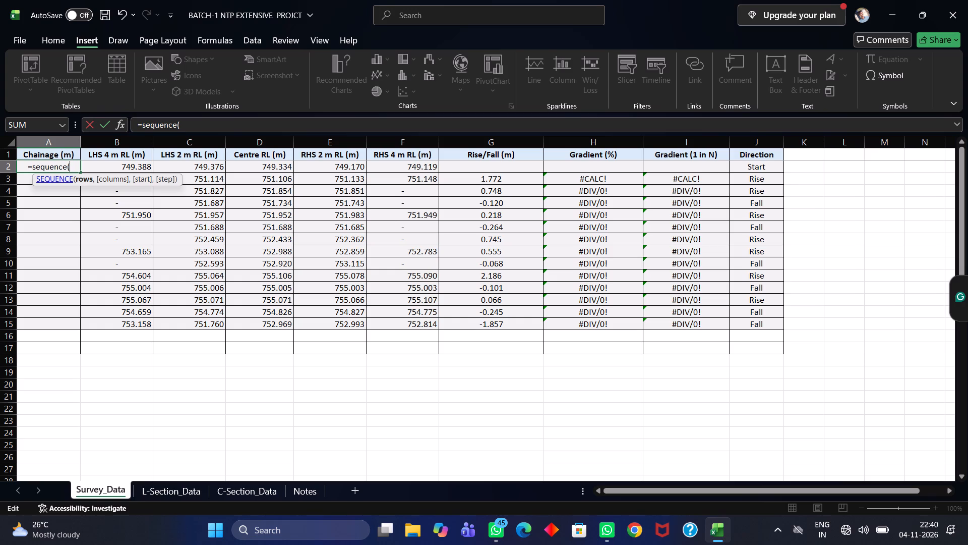
type("330")
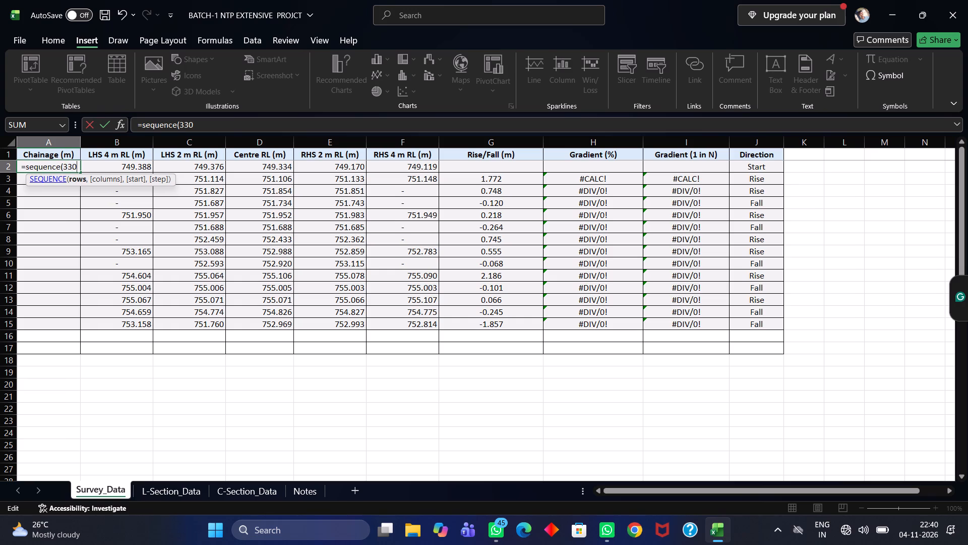
key("comma")
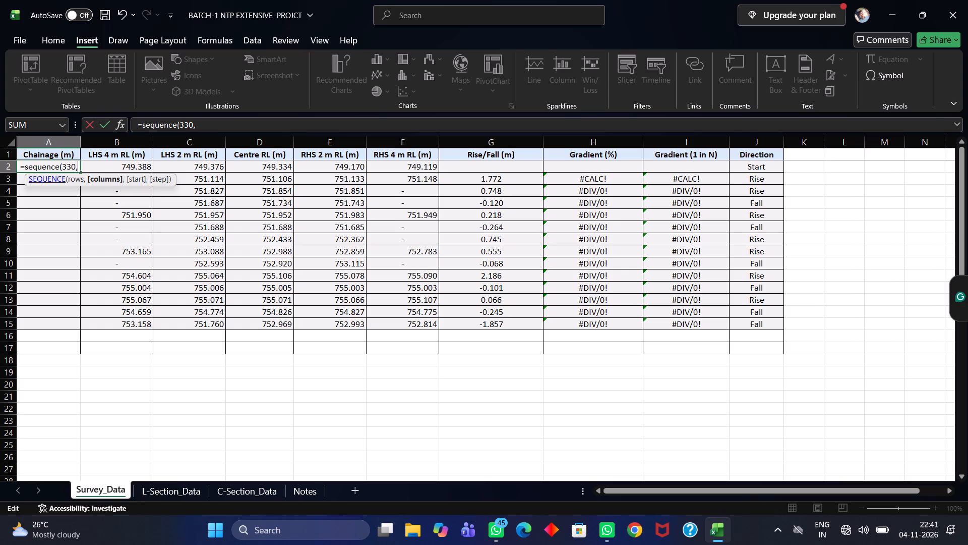
key("5")
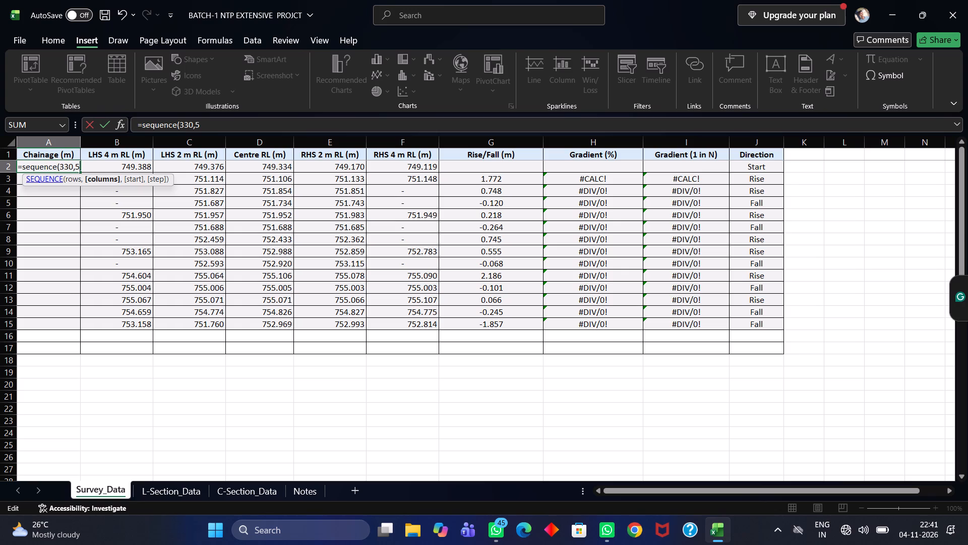
type(",5")
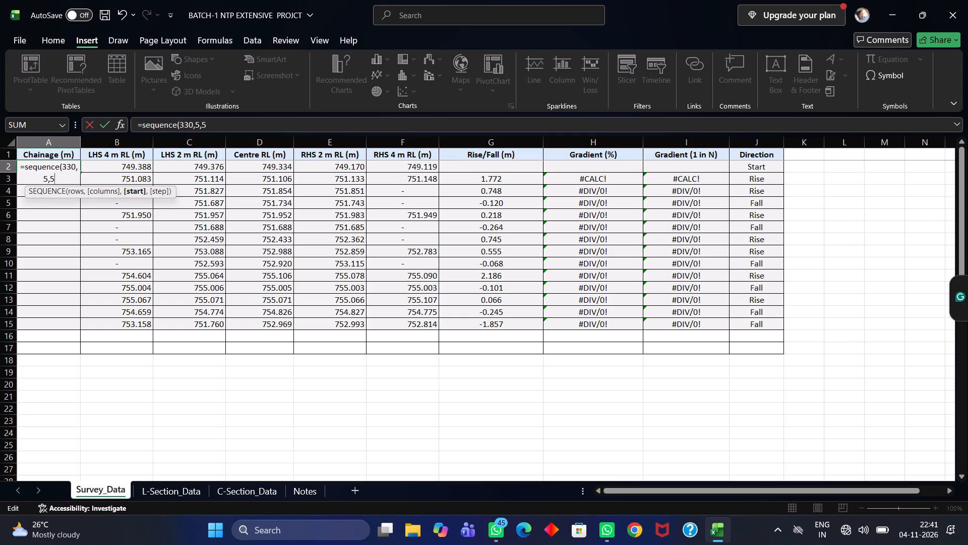
key("shift+parenright")
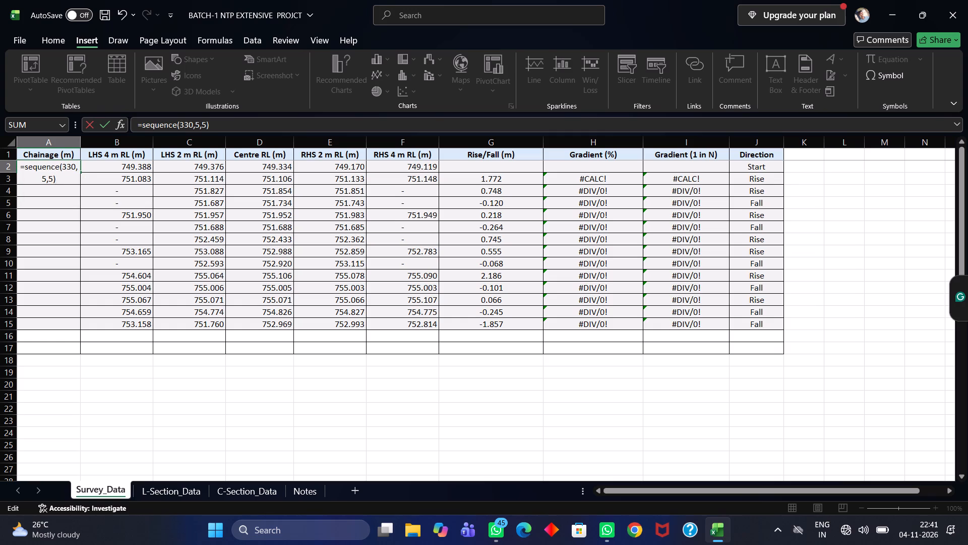
key("Return")
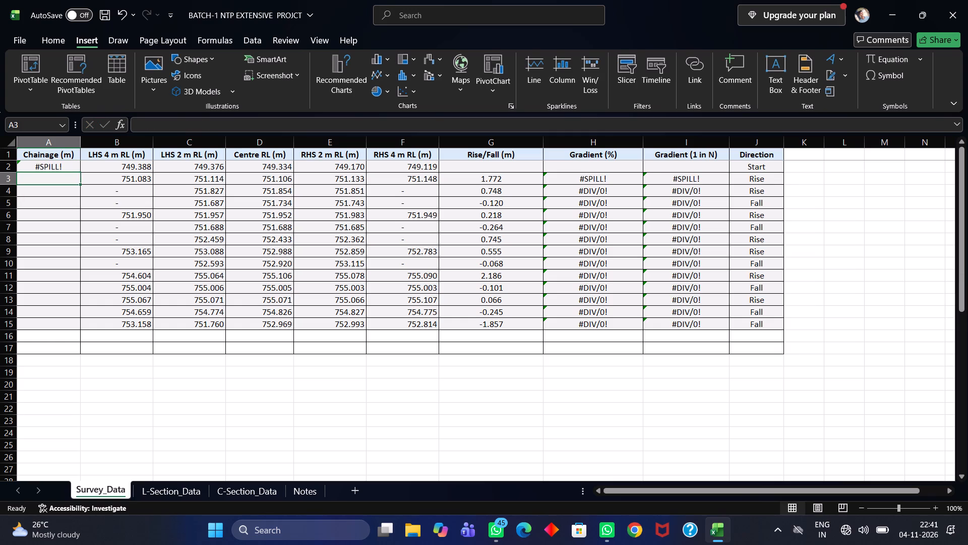
Open the help on the spill error in cell A2.
left_click(57, 167)
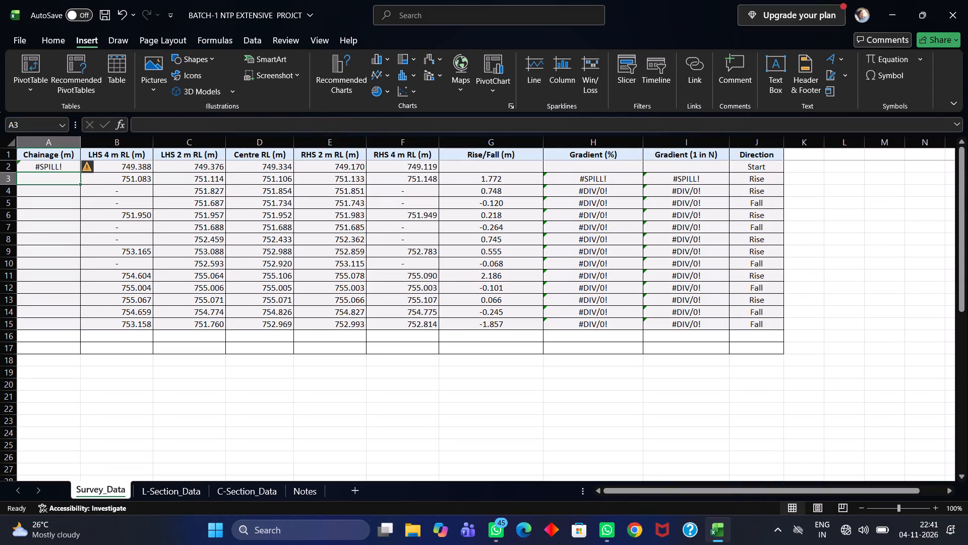
left_click(86, 165)
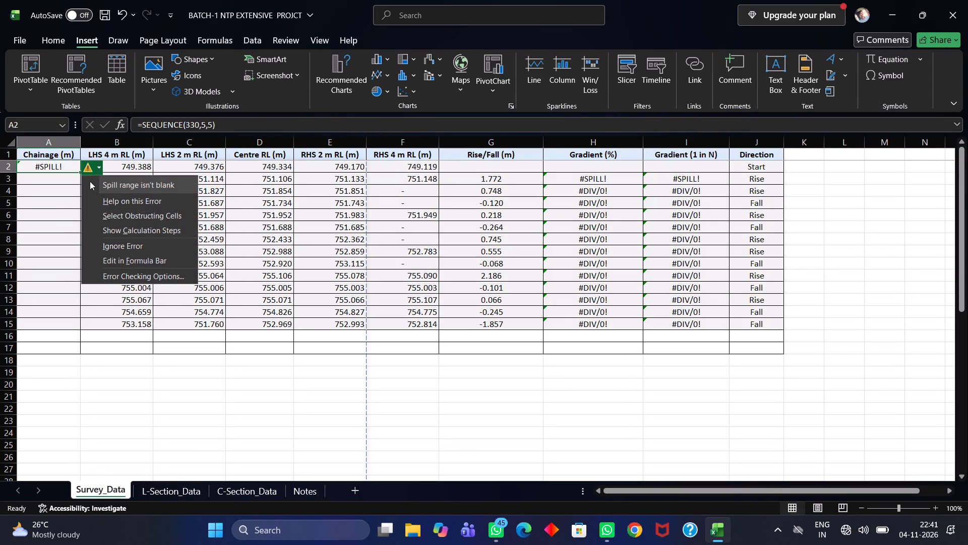
left_click(101, 201)
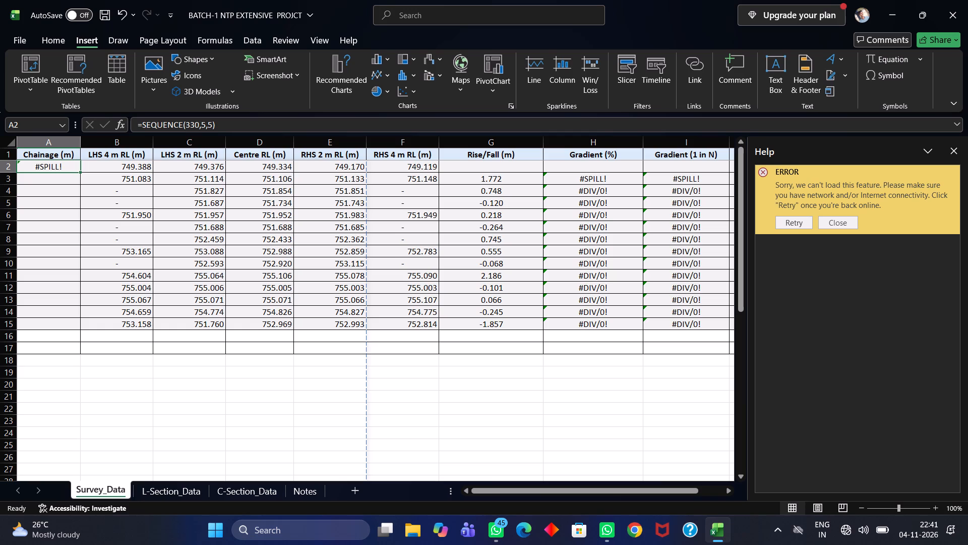
Clear the SEQUENCE formula from cell A2 in the Chainage column.
left_click(65, 169)
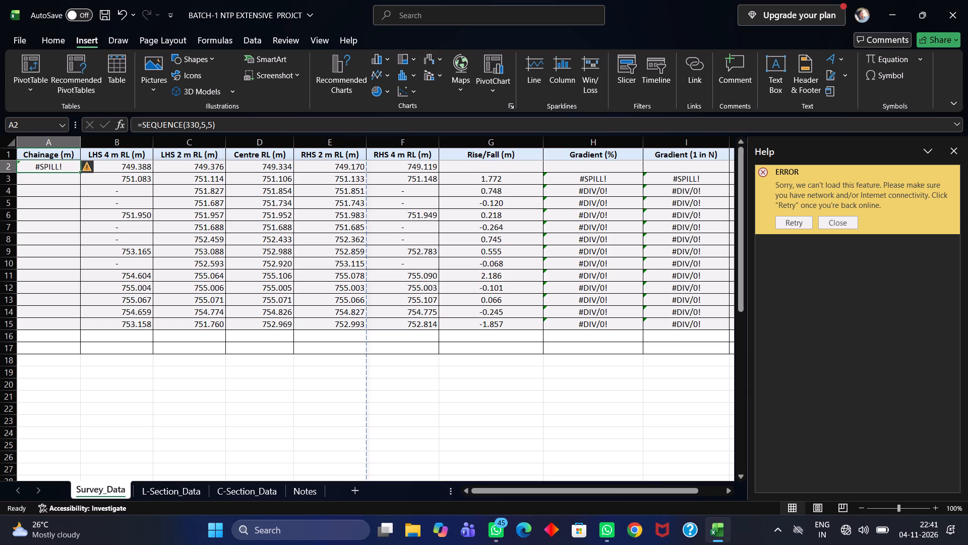
right_click(65, 169)
key("Delete")
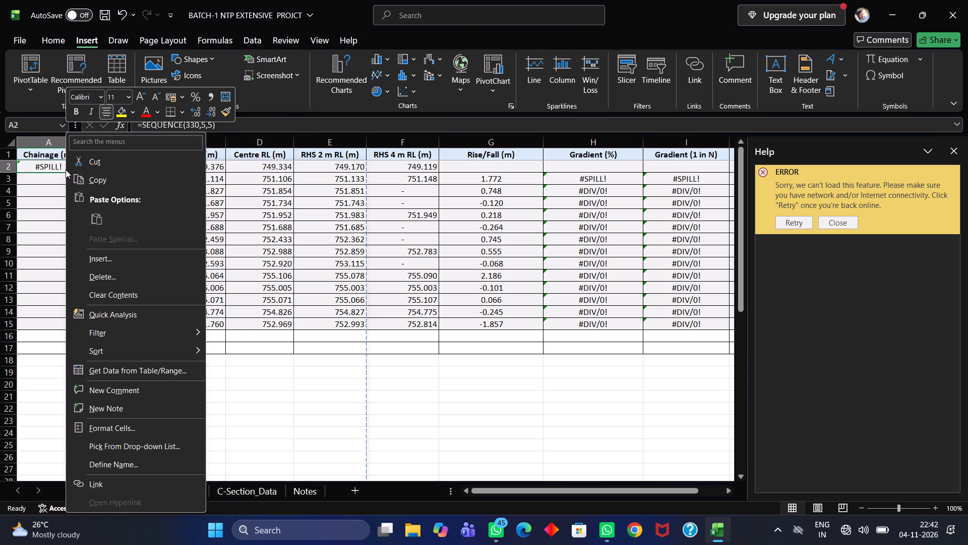
double_click(51, 164)
key("Delete")
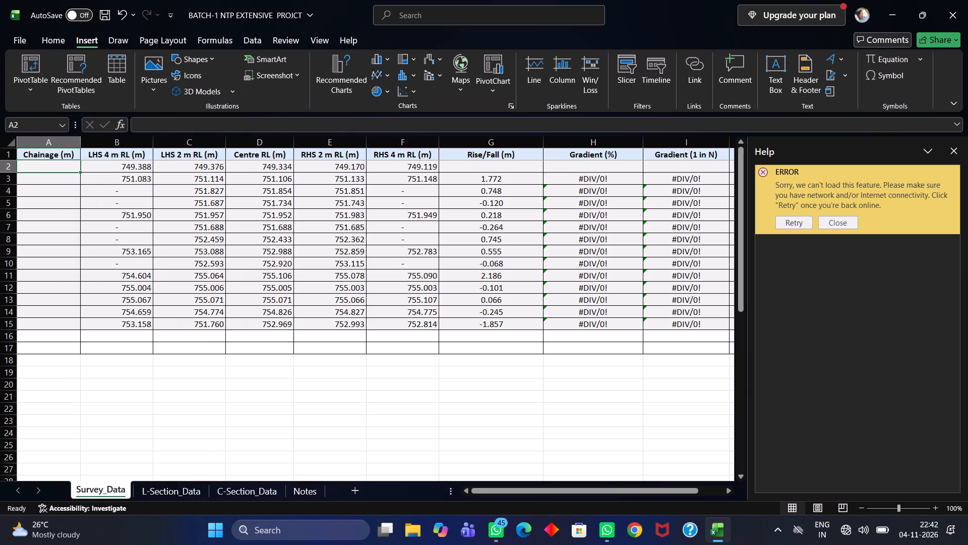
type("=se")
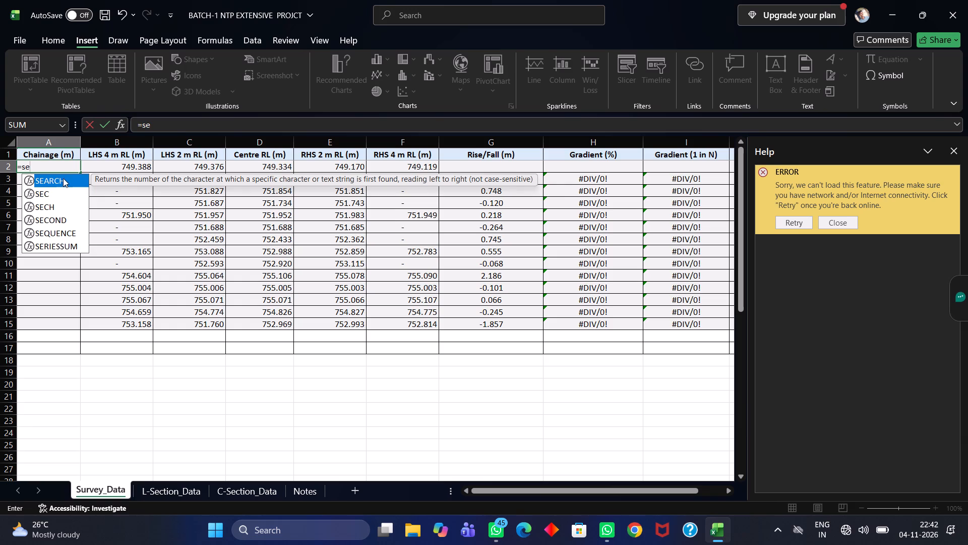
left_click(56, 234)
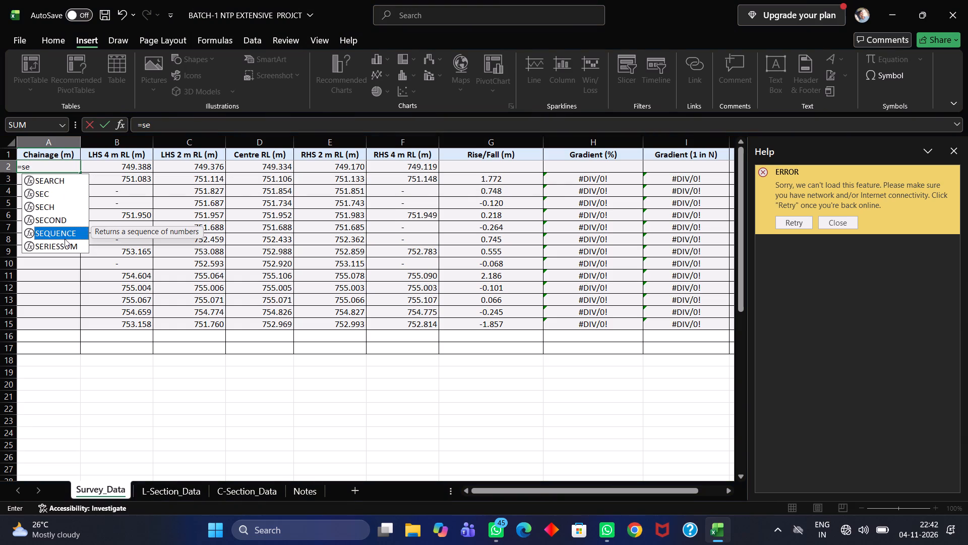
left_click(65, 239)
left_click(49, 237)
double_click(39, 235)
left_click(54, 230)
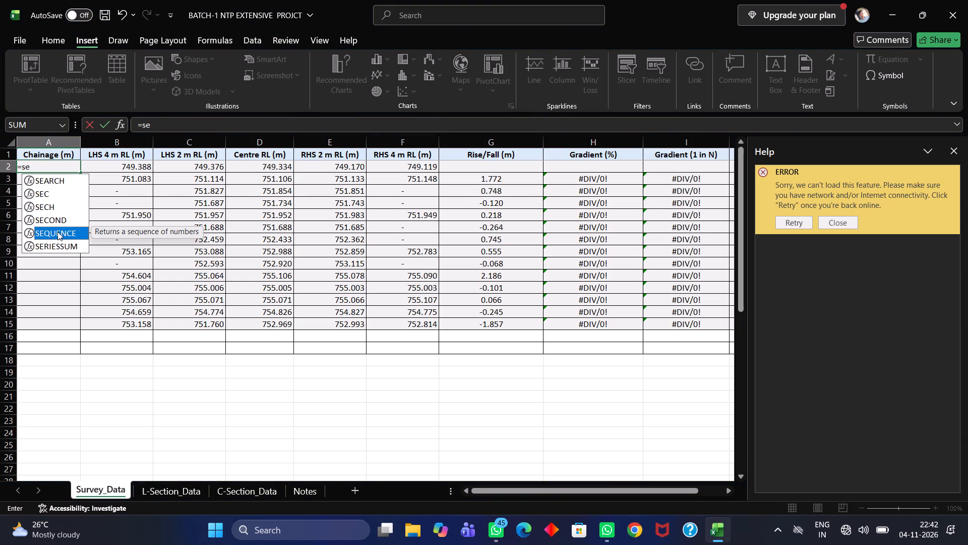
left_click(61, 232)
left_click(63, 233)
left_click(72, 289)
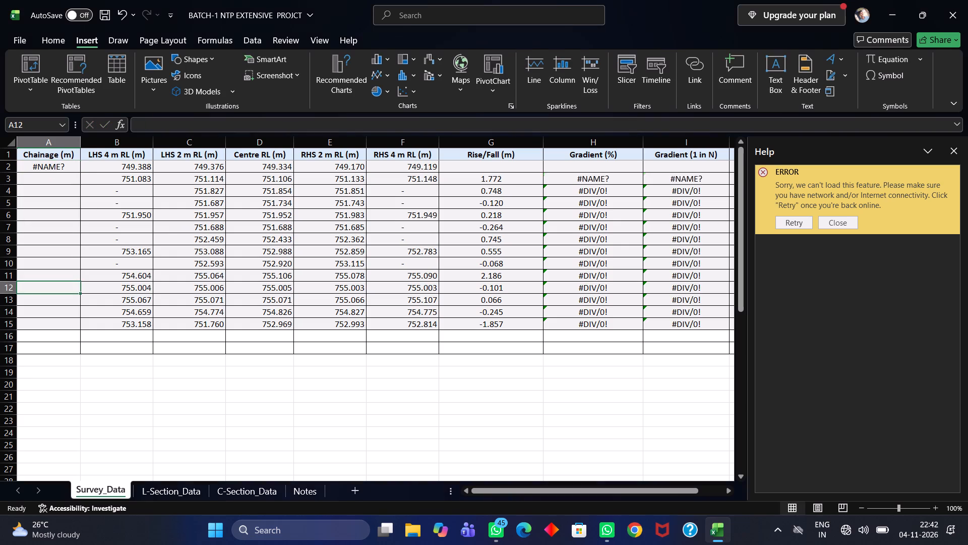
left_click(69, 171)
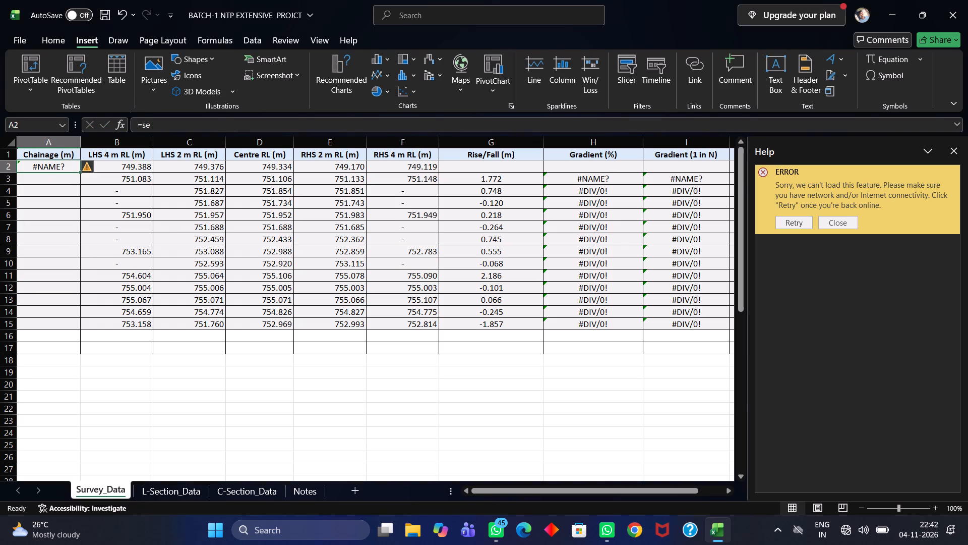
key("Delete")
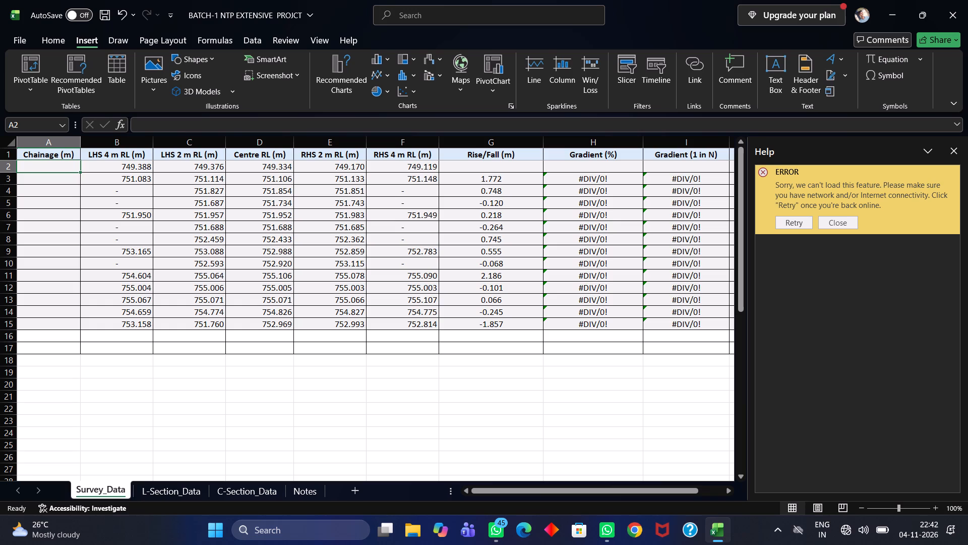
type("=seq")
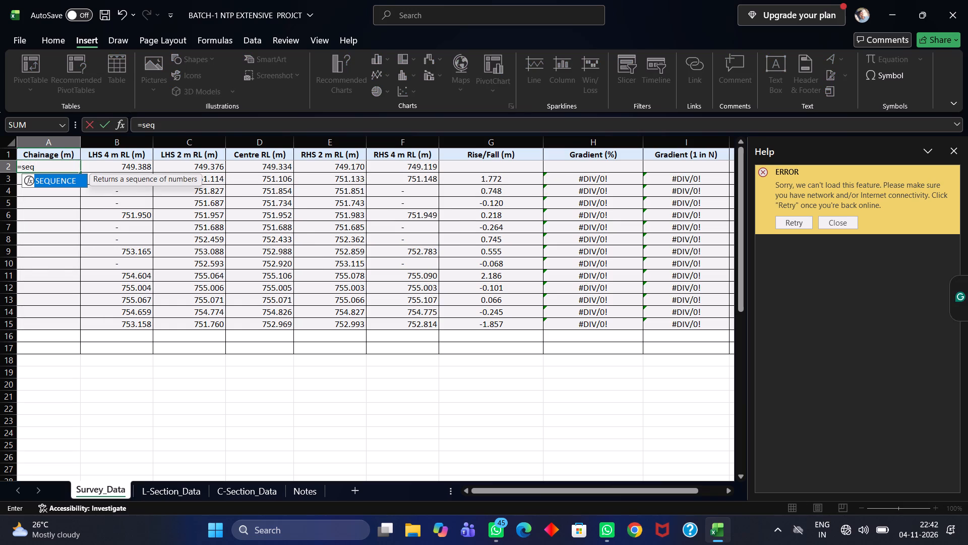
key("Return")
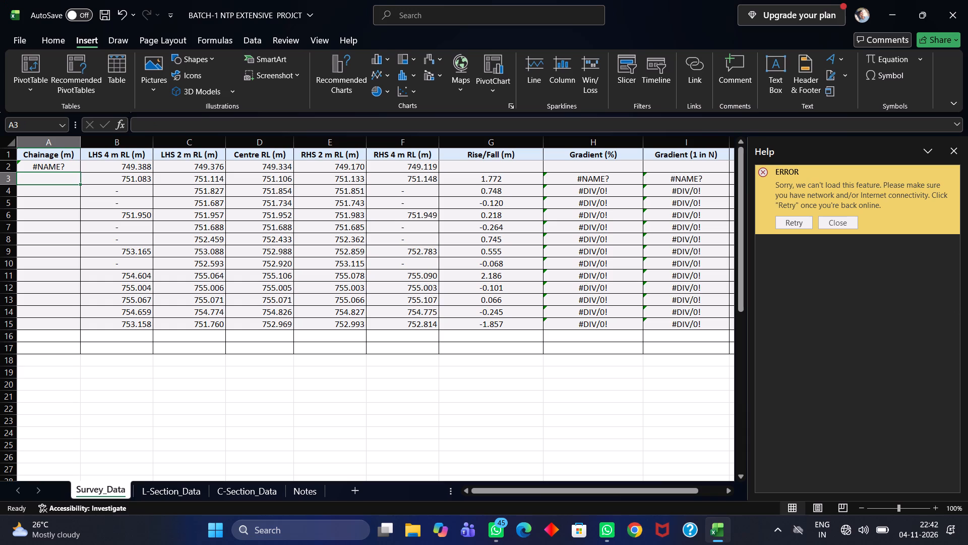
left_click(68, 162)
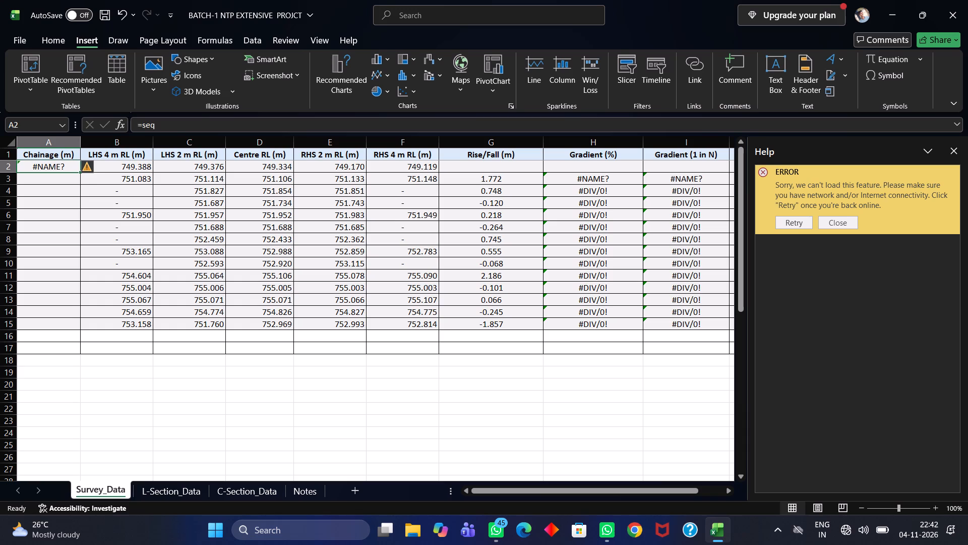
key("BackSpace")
Start a new formula in cell A2 and insert the SEQUENCE function into it.
key("equal")
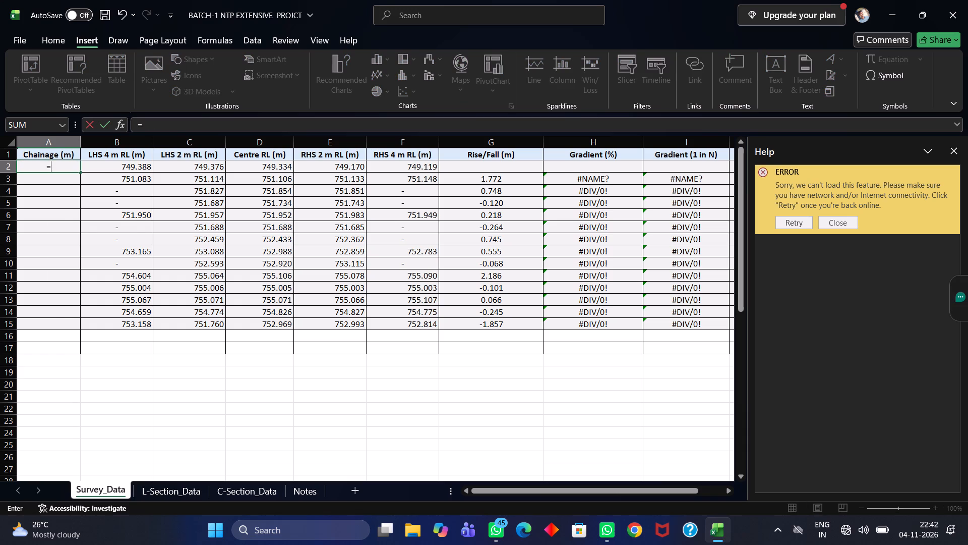
key("s")
type("eq")
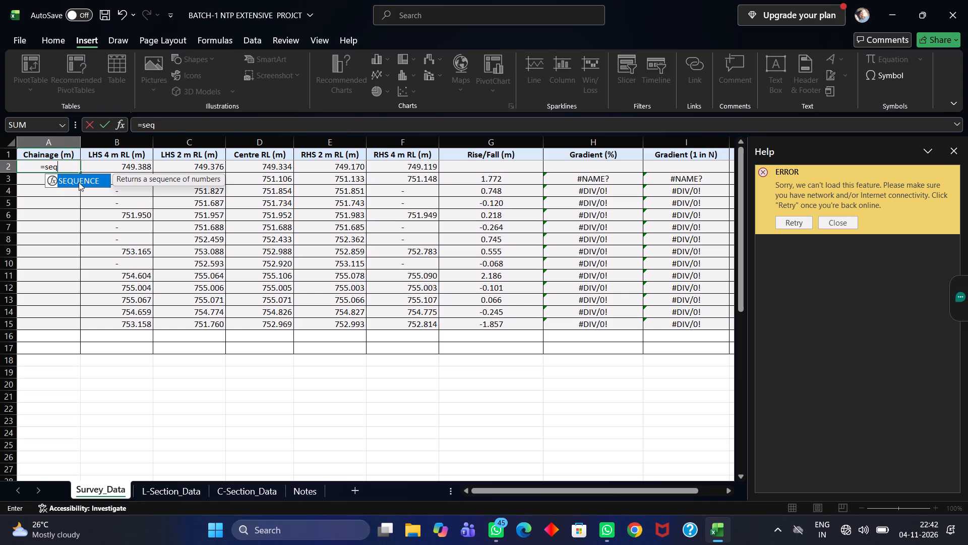
left_click(80, 180)
left_click(80, 180)
left_click(101, 182)
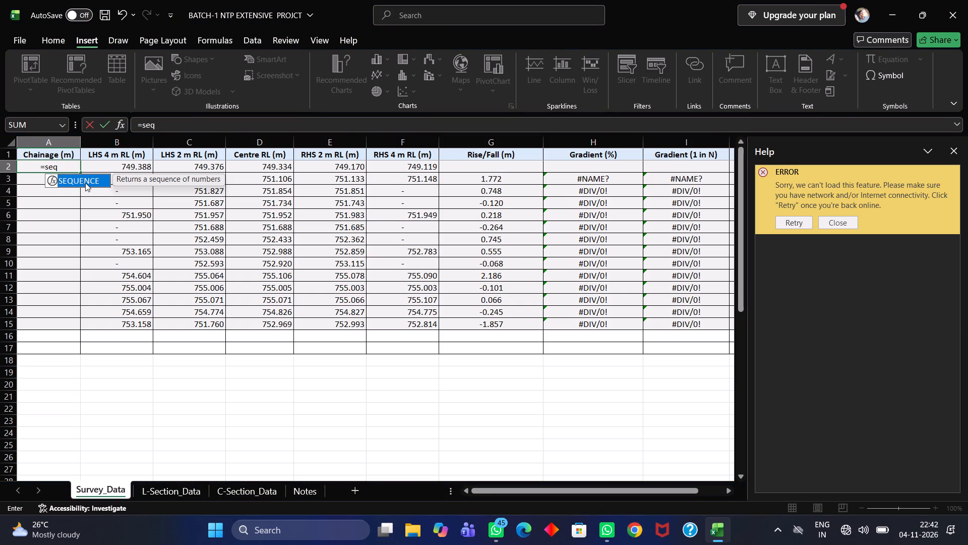
left_click(53, 185)
left_click(54, 182)
key("space")
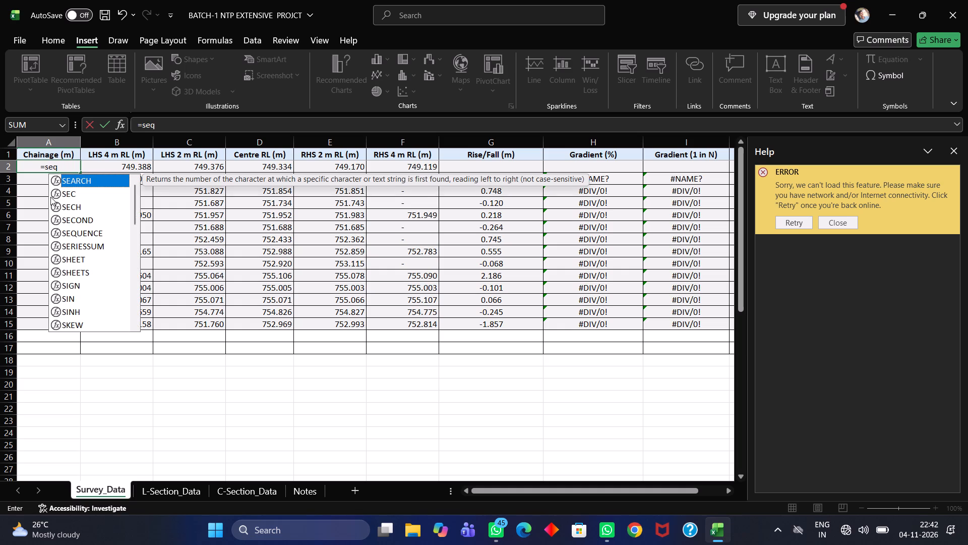
left_click(90, 231)
double_click(90, 231)
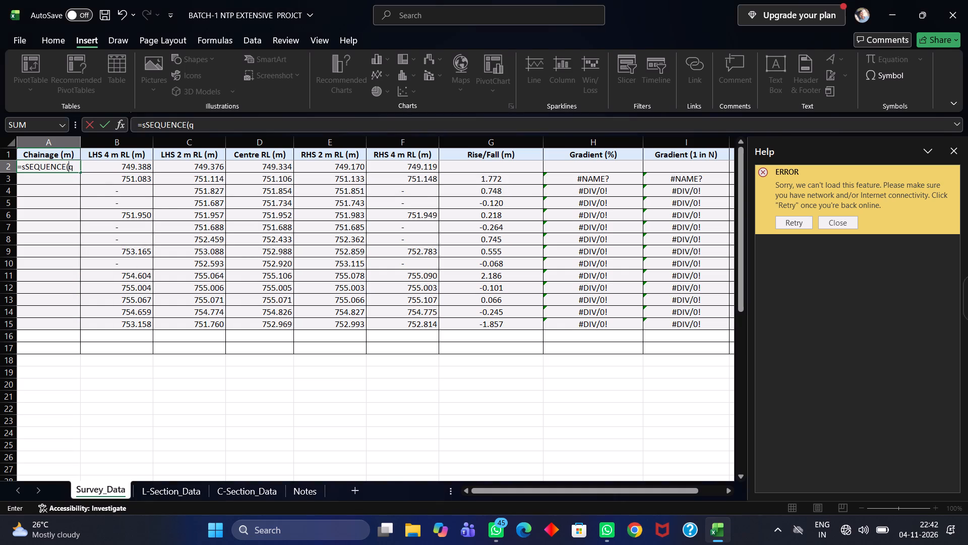
Remove the stray letters s and q around the function name so the formula in A2 reads =SEQUENCE(.
left_click(75, 169)
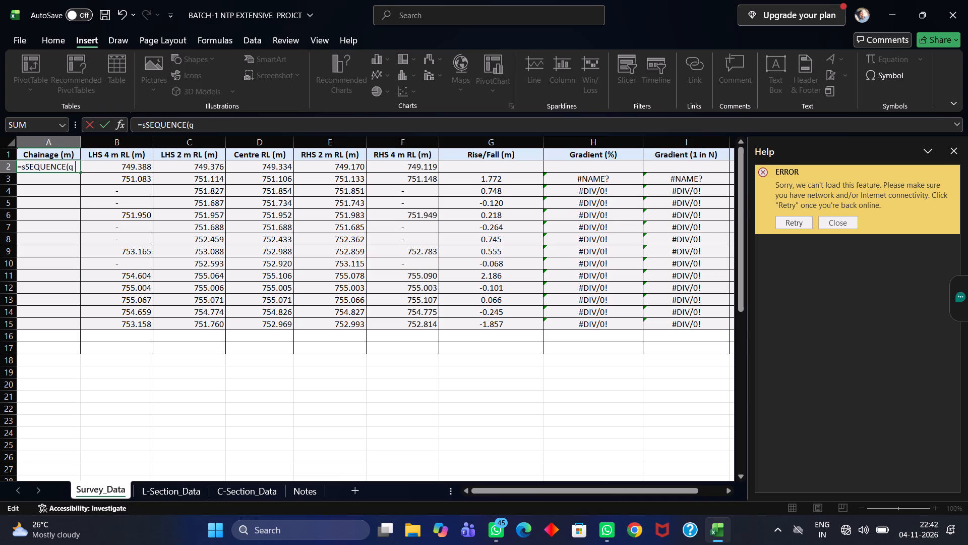
key("BackSpace")
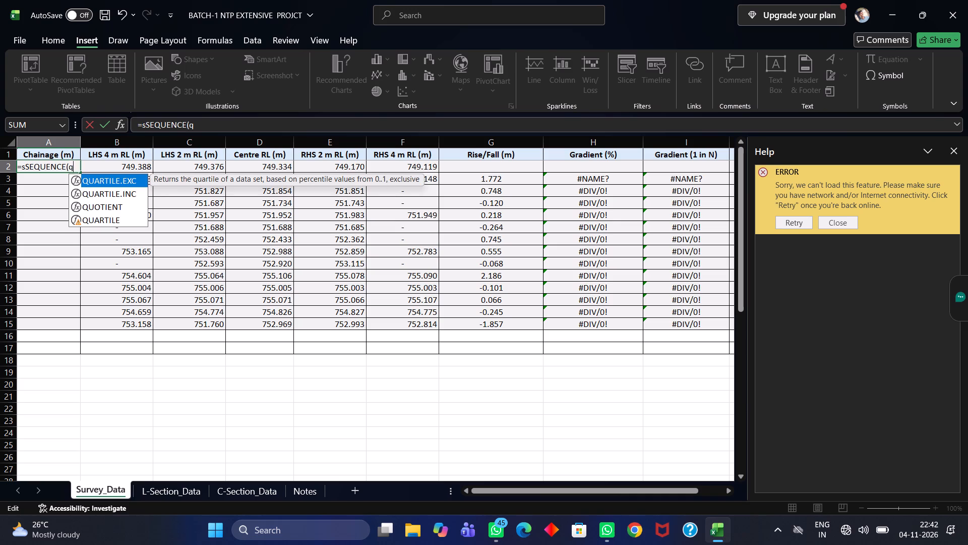
left_click(23, 168)
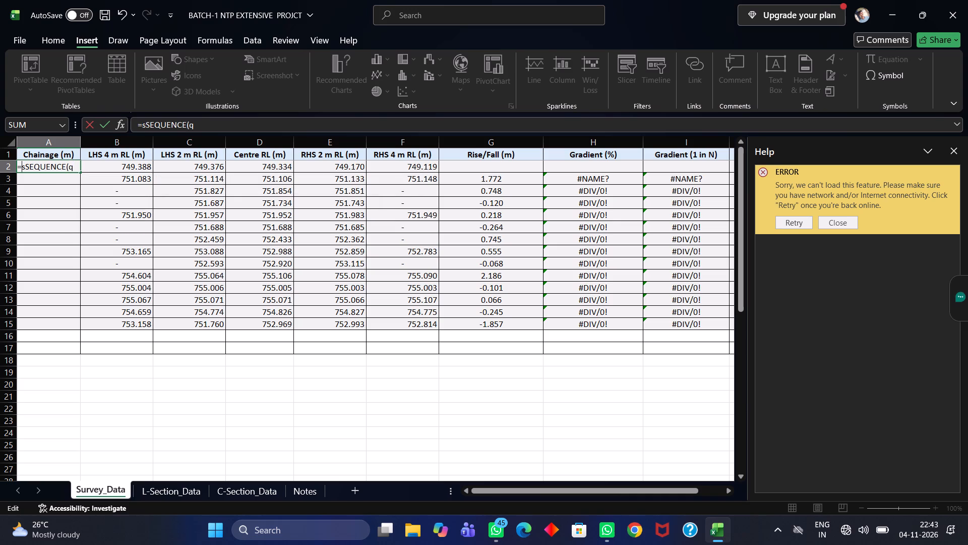
key("Right")
key("BackSpace")
key("Right")
key("Right")
key("Right")
key("Right")
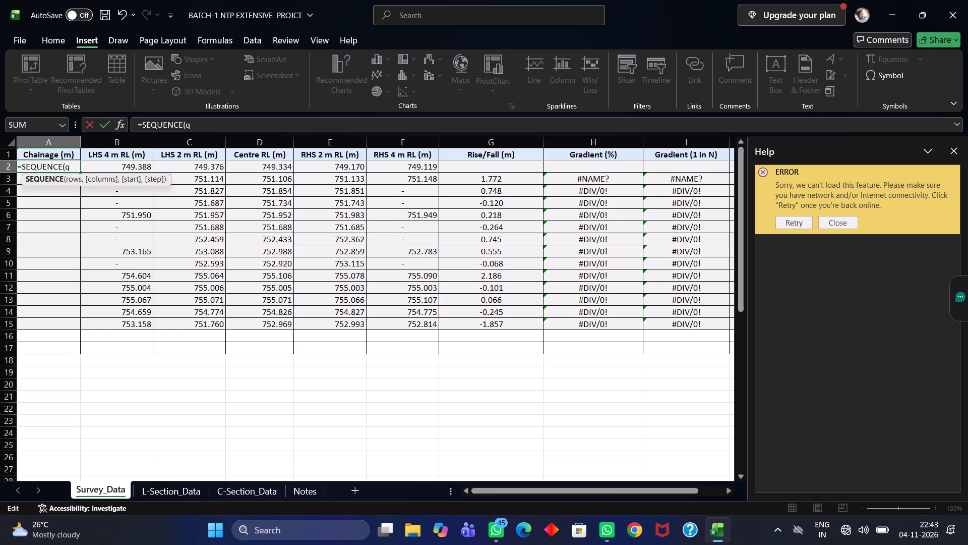
key("Right")
key("Right")
key("Right")
key("Right")
key("Right")
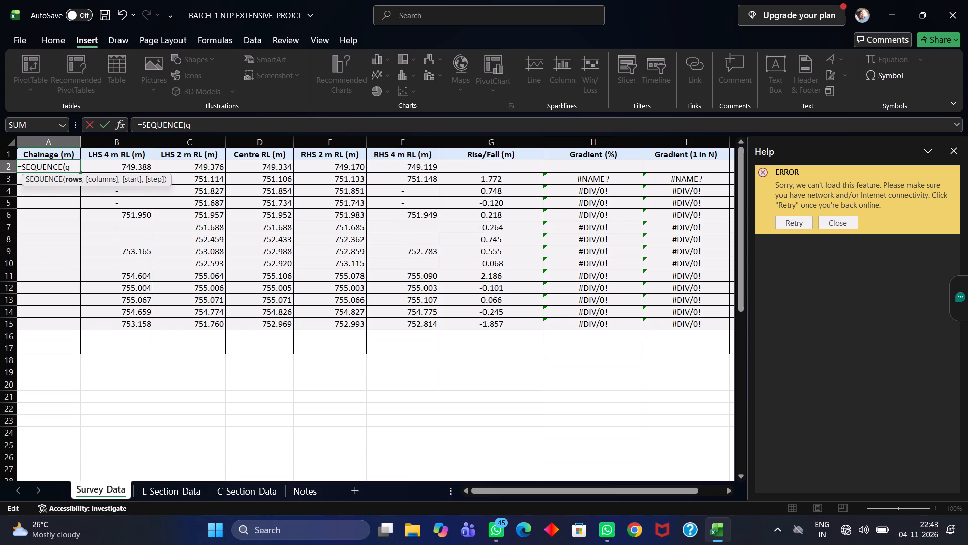
key("Right")
key("BackSpace")
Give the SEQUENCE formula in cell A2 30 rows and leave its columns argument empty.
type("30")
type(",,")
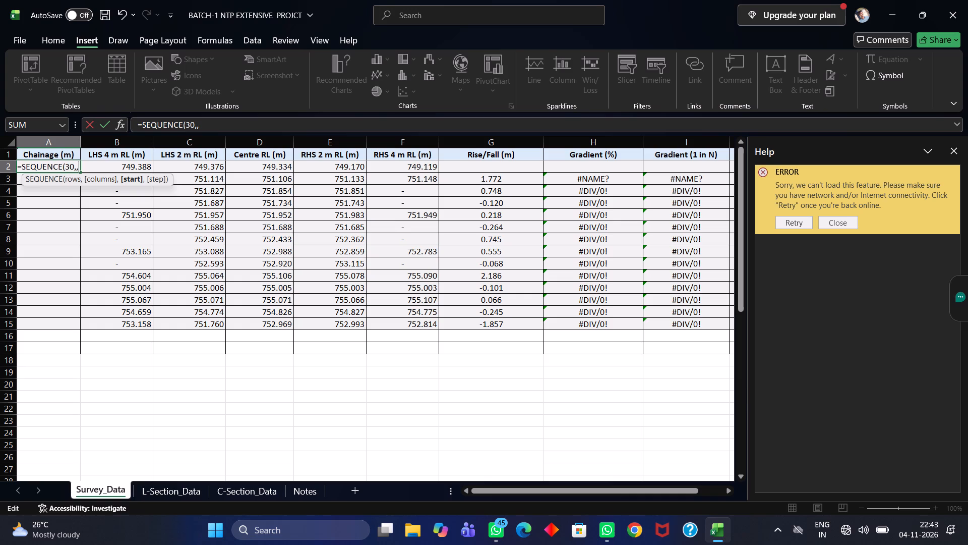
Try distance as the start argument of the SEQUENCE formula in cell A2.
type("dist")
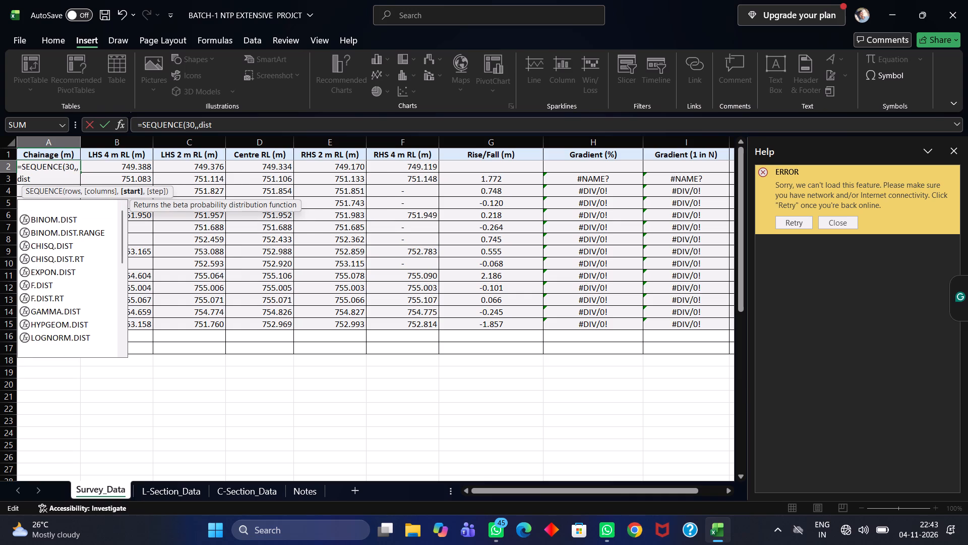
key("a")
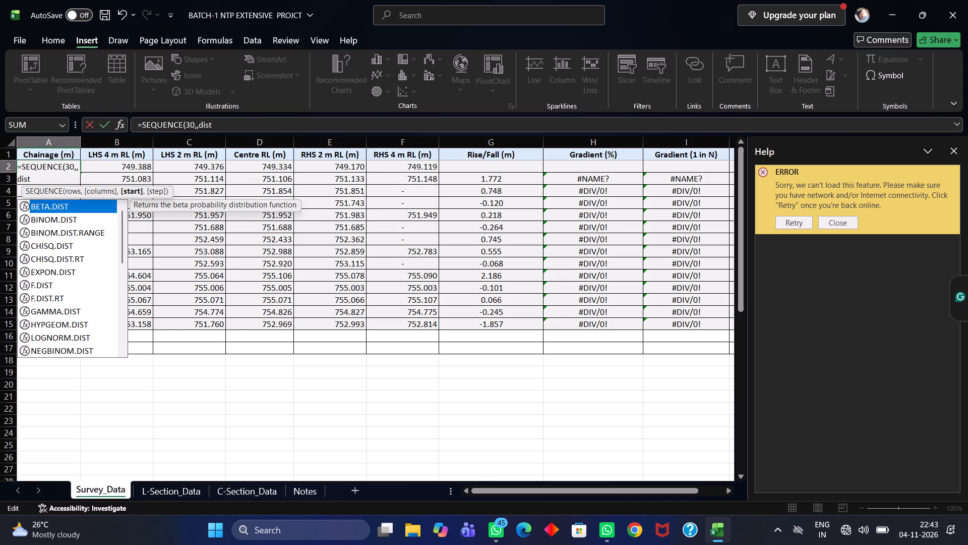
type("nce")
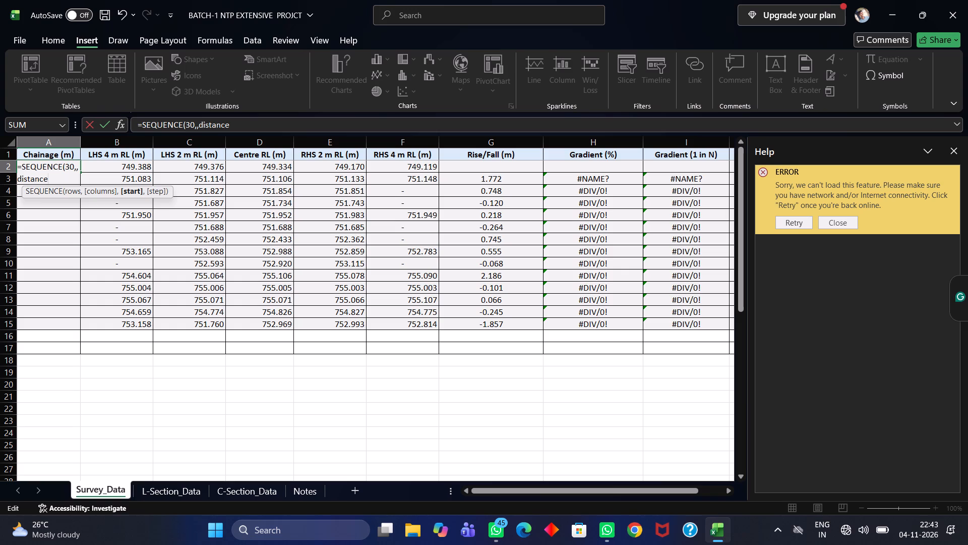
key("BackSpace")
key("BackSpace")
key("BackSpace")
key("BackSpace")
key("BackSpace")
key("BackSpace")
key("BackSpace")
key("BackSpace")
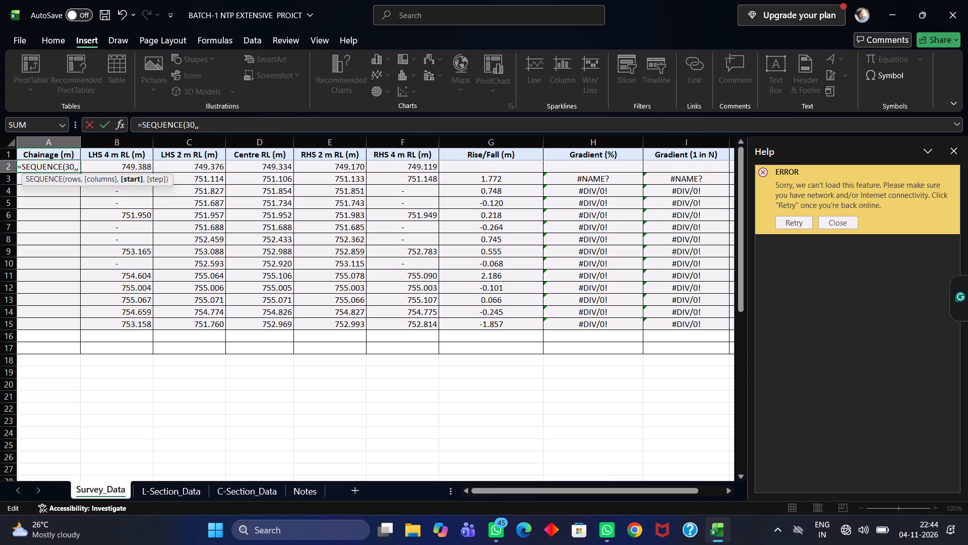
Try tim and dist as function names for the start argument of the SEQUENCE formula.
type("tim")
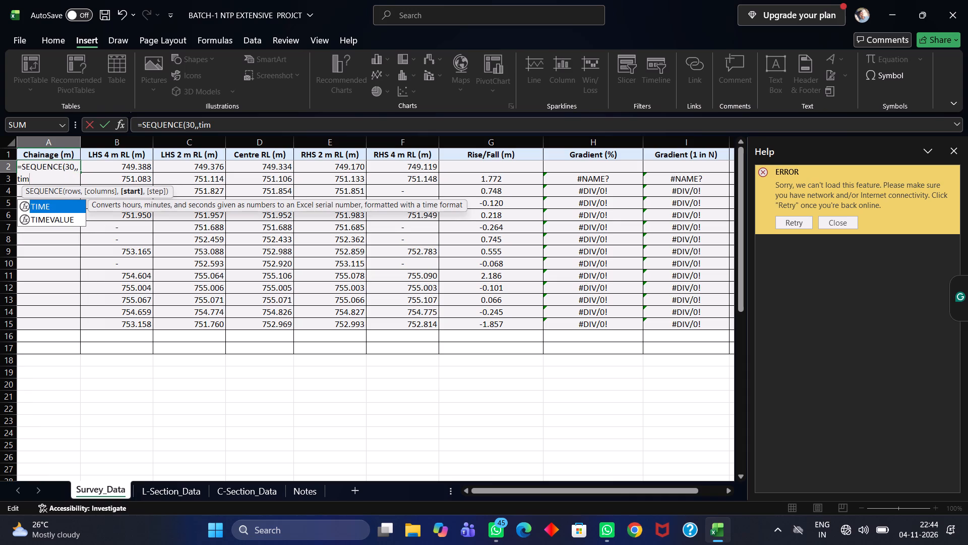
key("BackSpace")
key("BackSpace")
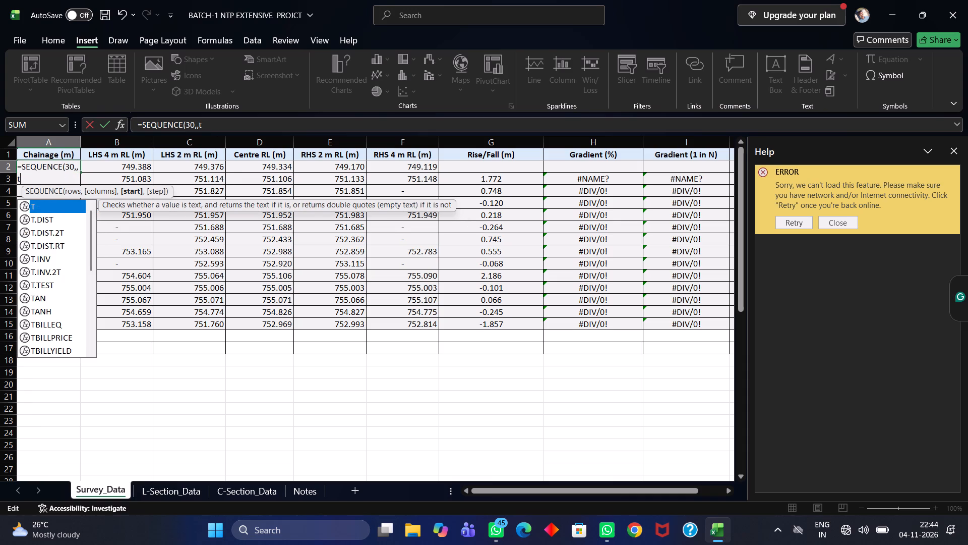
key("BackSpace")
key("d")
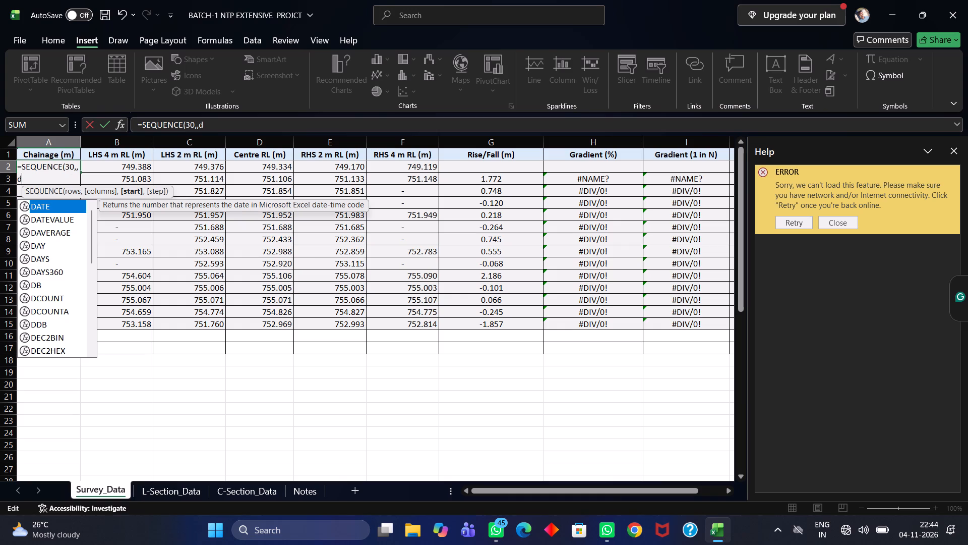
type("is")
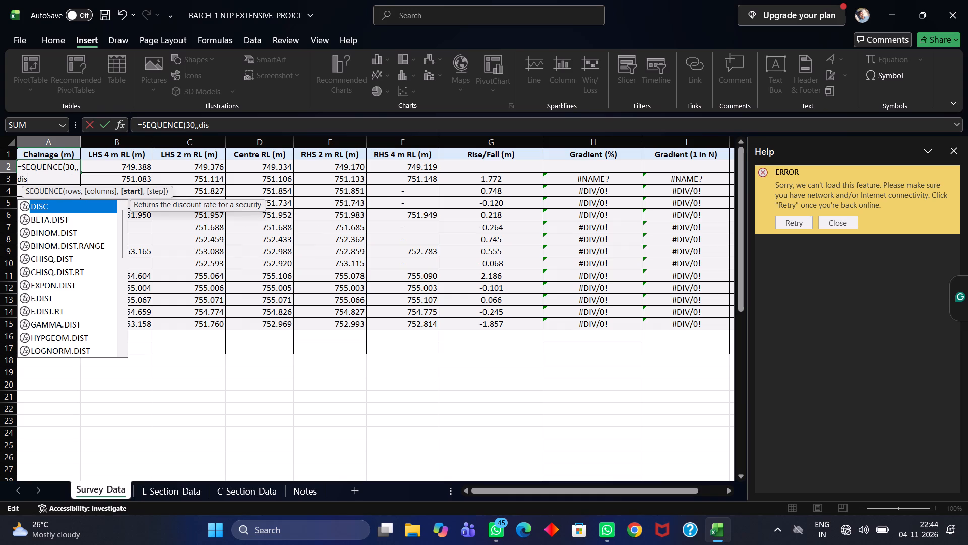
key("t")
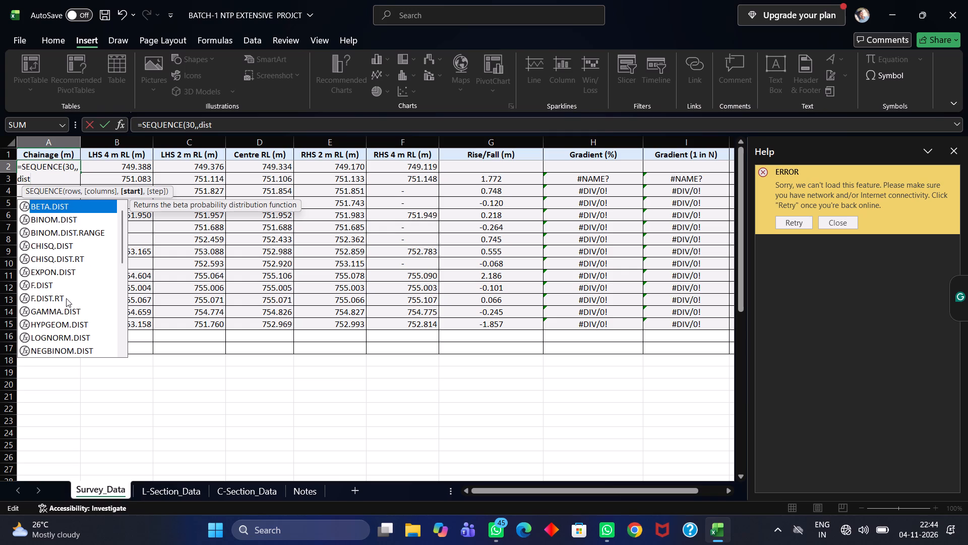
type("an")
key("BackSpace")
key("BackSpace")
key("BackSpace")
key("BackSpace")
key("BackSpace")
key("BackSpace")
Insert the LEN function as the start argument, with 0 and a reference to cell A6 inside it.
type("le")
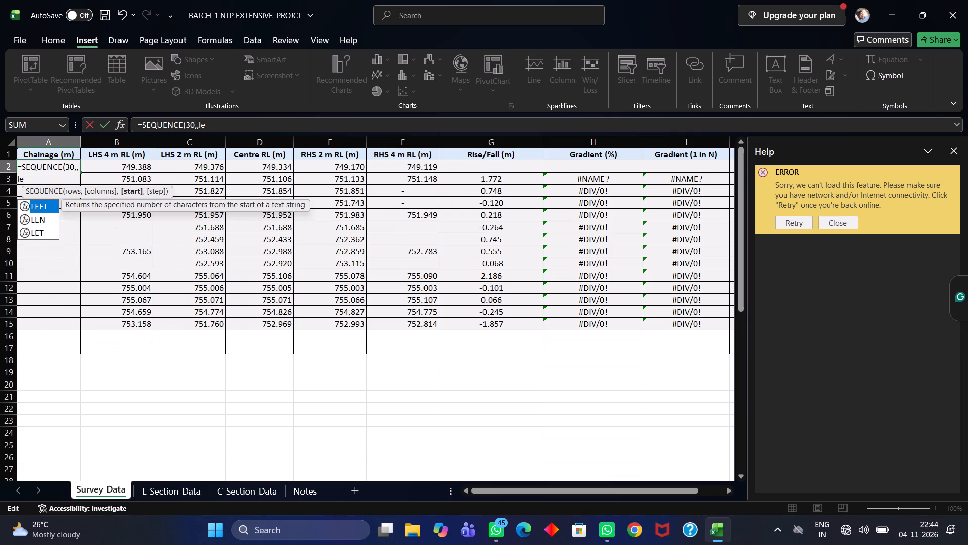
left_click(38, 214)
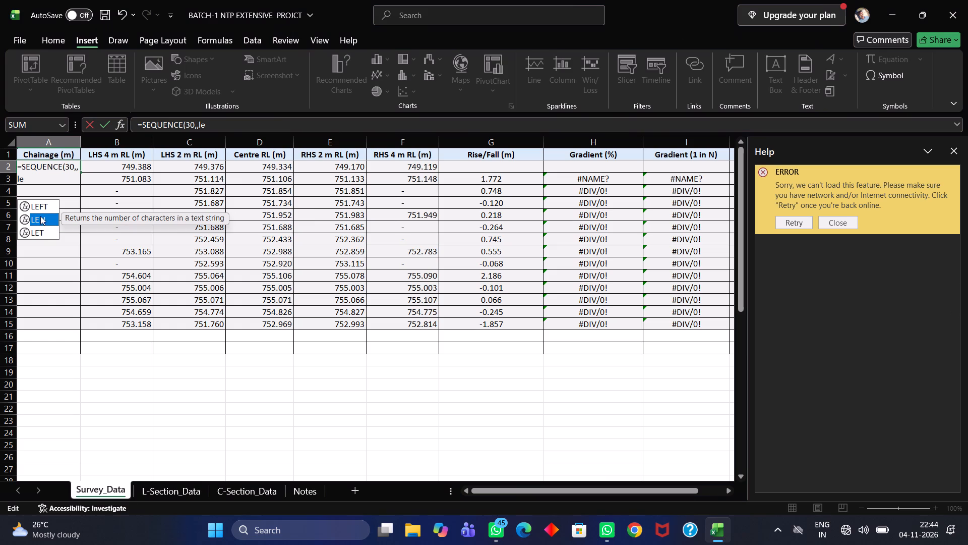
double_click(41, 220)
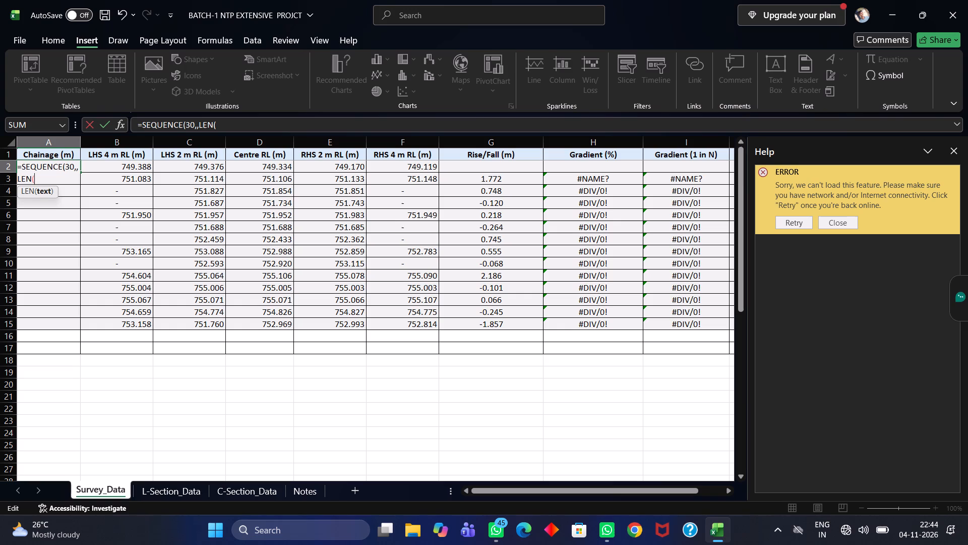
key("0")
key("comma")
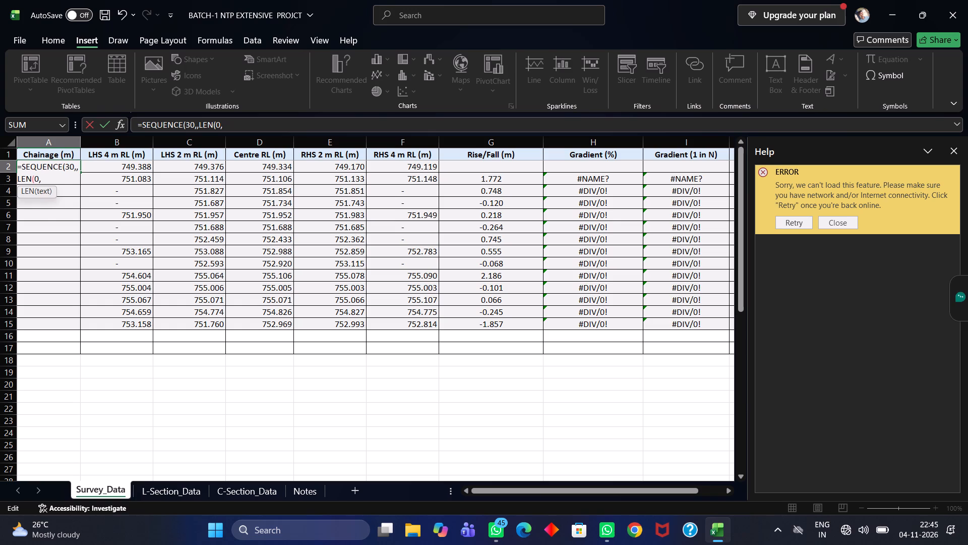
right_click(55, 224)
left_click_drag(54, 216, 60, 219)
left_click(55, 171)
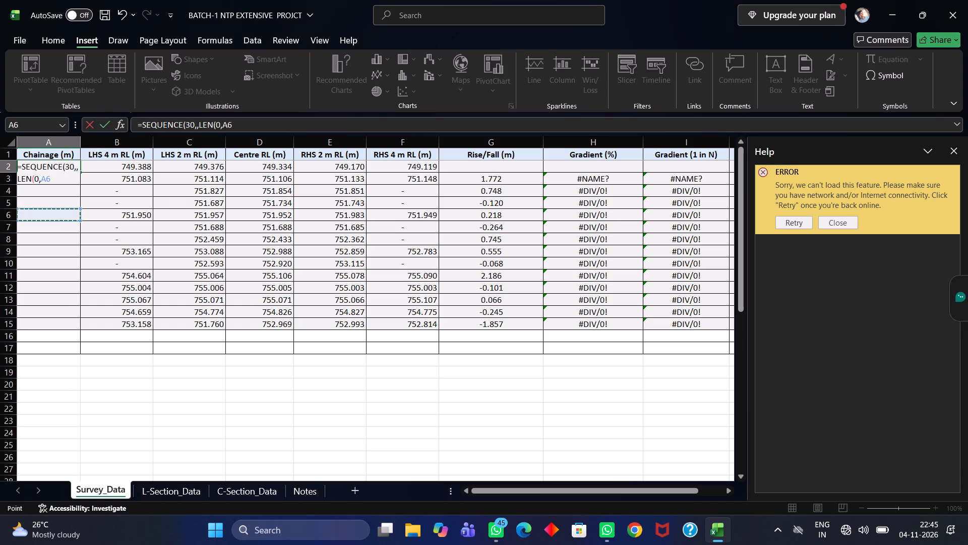
Delete the formula text in cell A2 backwards from the A6 reference, through LEN and the SEQUENCE arguments.
left_click(58, 180)
key("BackSpace")
key("BackSpace")
key("BackSpace")
key("BackSpace")
key("BackSpace")
key("BackSpace")
key("BackSpace")
key("BackSpace")
key("BackSpace")
key("BackSpace")
key("BackSpace")
key("BackSpace")
key("BackSpace")
key("BackSpace")
key("BackSpace")
key("BackSpace")
key("BackSpace")
key("BackSpace")
key("BackSpace")
key("BackSpace")
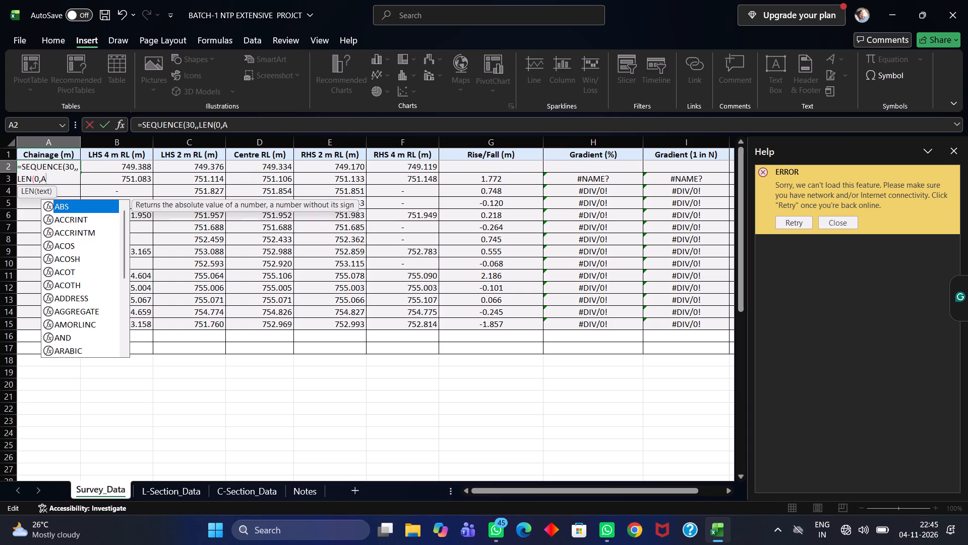
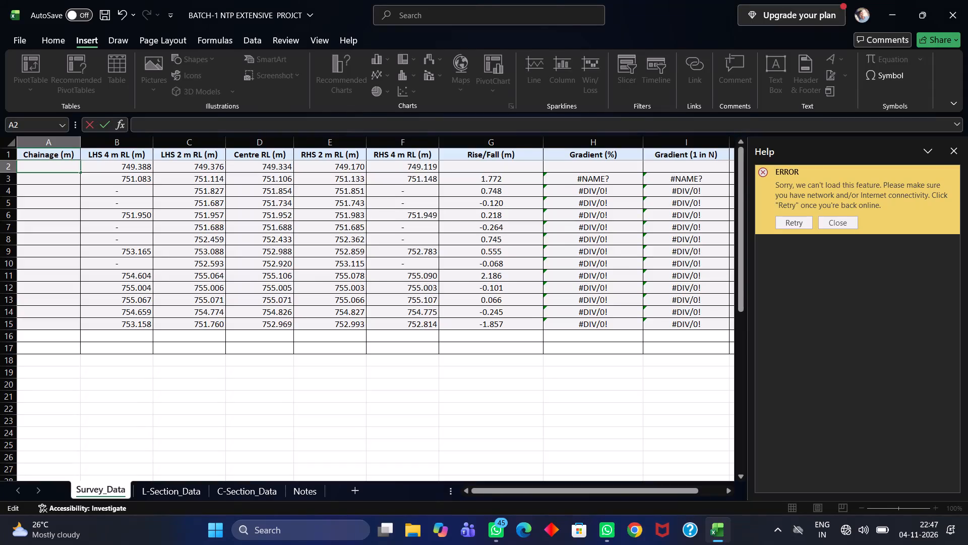
Examine the chainage table and longitudinal section chart in the L-Section_Data sheet, and return to the Survey_Data sheet.
scroll(351, 393, "down", 1)
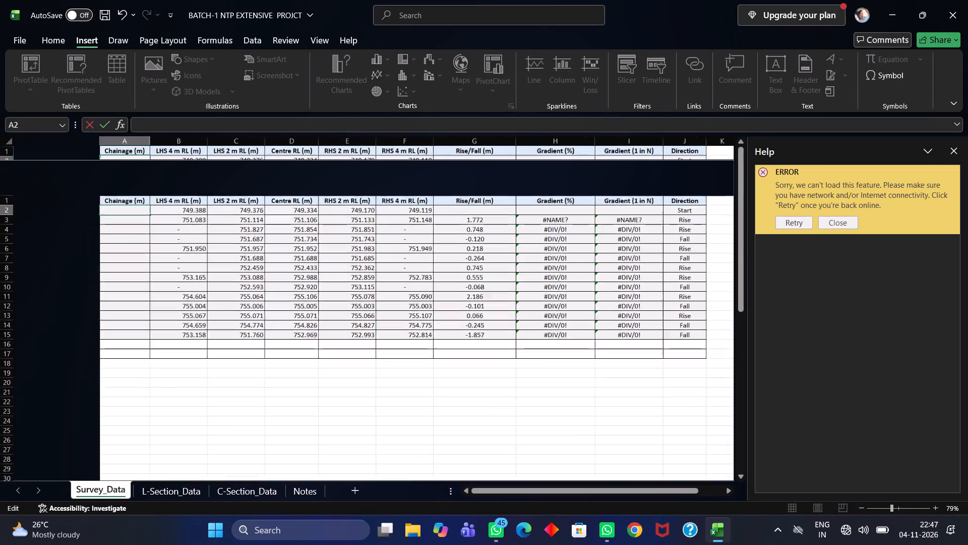
scroll(351, 393, "down", 2, "ctrl")
scroll(351, 393, "left", 8)
scroll(351, 393, "right", 4)
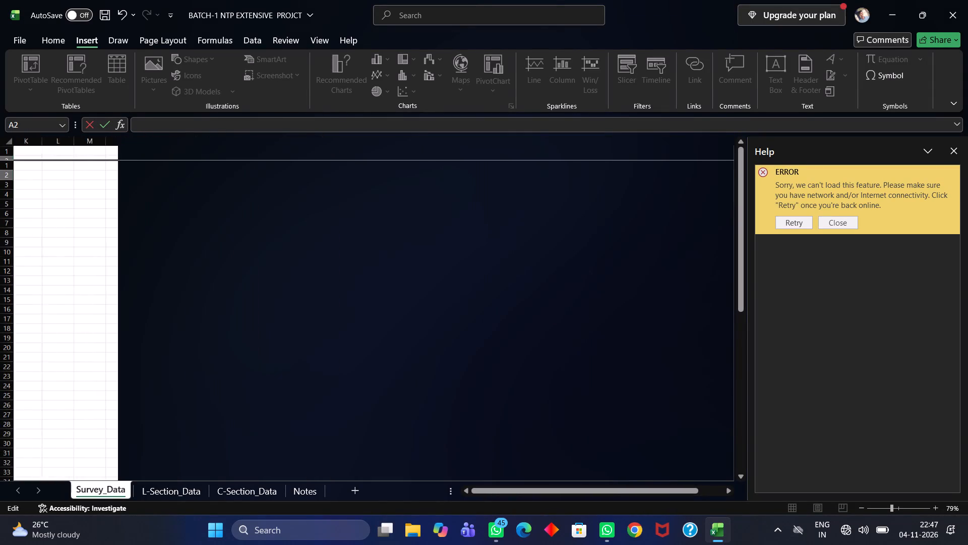
scroll(351, 393, "right", 6)
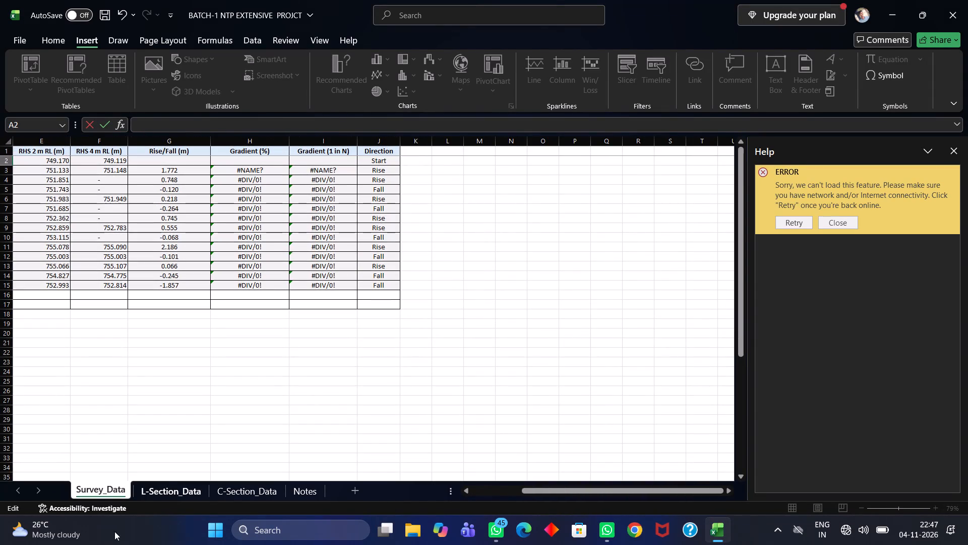
left_click(180, 485)
scroll(180, 485, "right", 1)
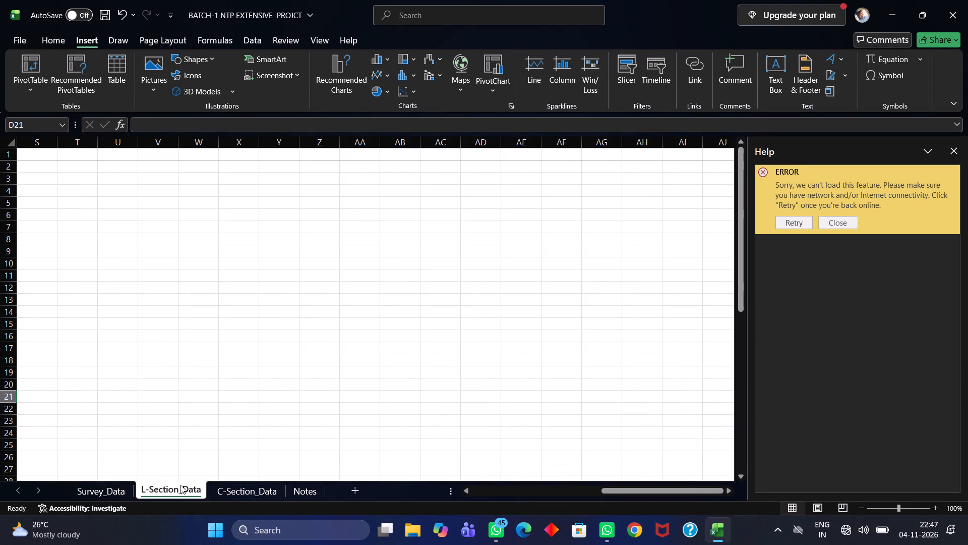
scroll(180, 485, "right", 1)
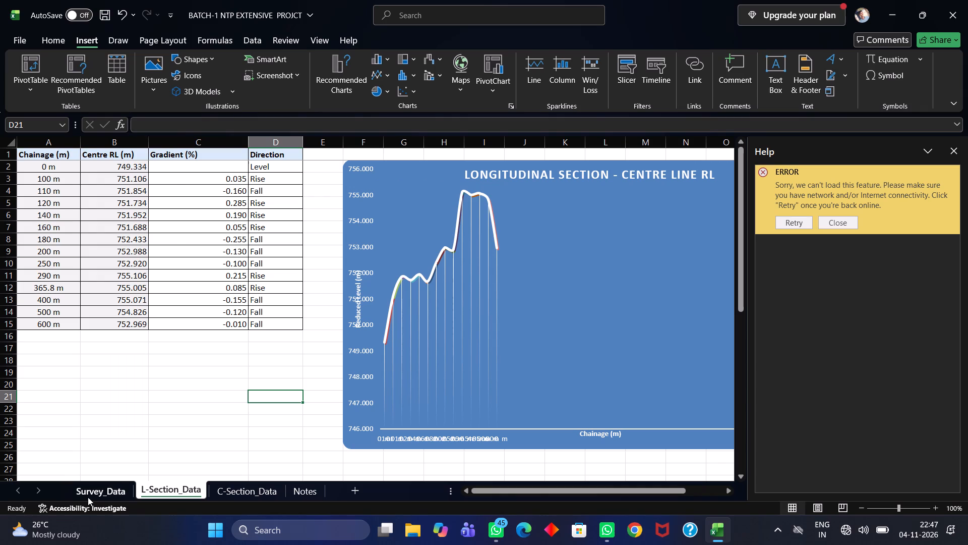
left_click(88, 497)
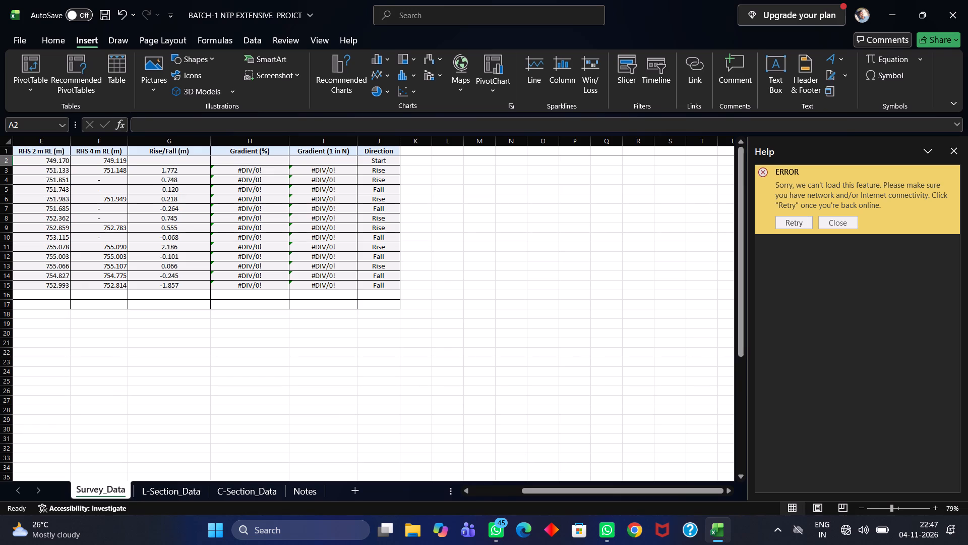
left_click(89, 495)
Enter the chainages 0m, 30m and 60m in cells A2 to A4 of the Survey_Data sheet.
scroll(112, 424, "up", 4)
scroll(105, 318, "right", 8)
scroll(105, 318, "up", 3)
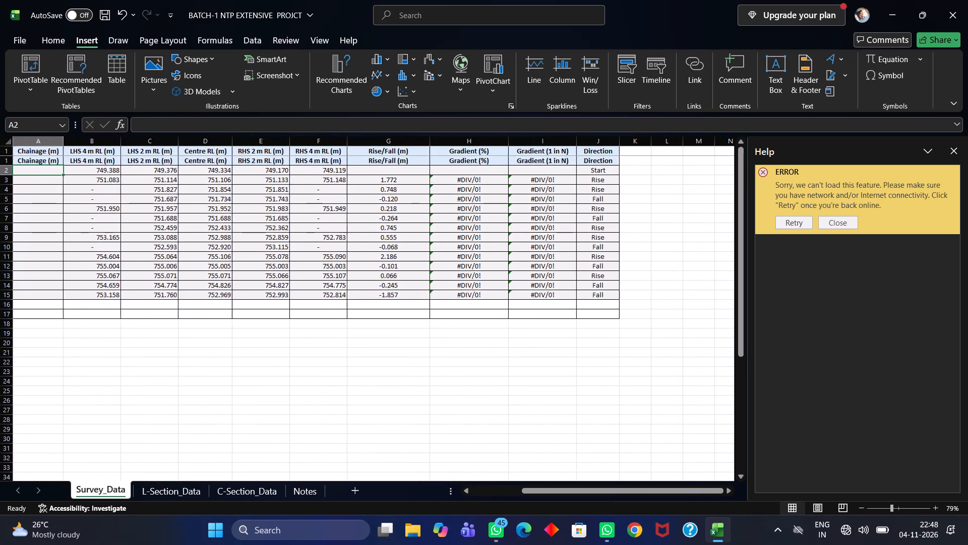
scroll(45, 178, "up", 7)
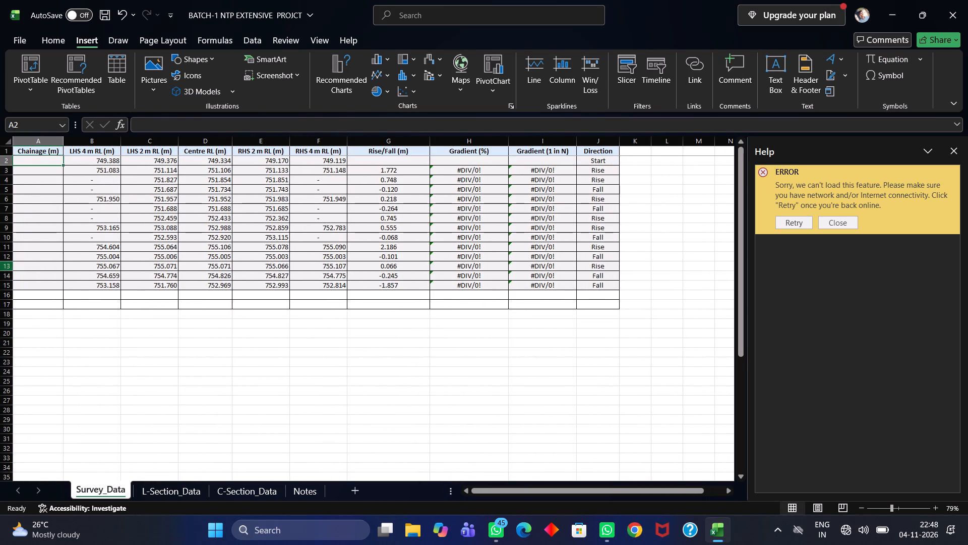
scroll(43, 179, "up", 3)
middle_click(43, 178)
scroll(43, 177, "up", 8)
middle_click(43, 178)
scroll(43, 178, "up", 7, "ctrl")
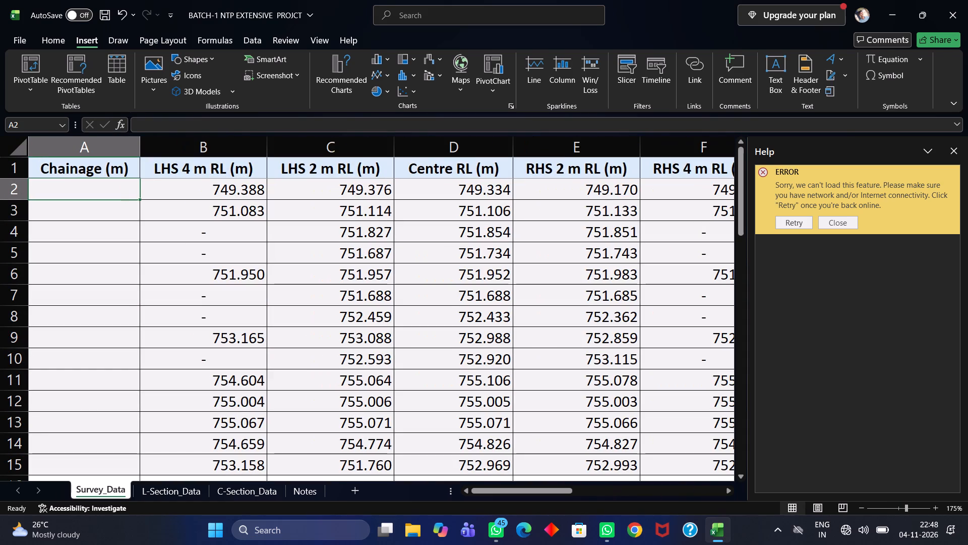
left_click(46, 193)
type("0m")
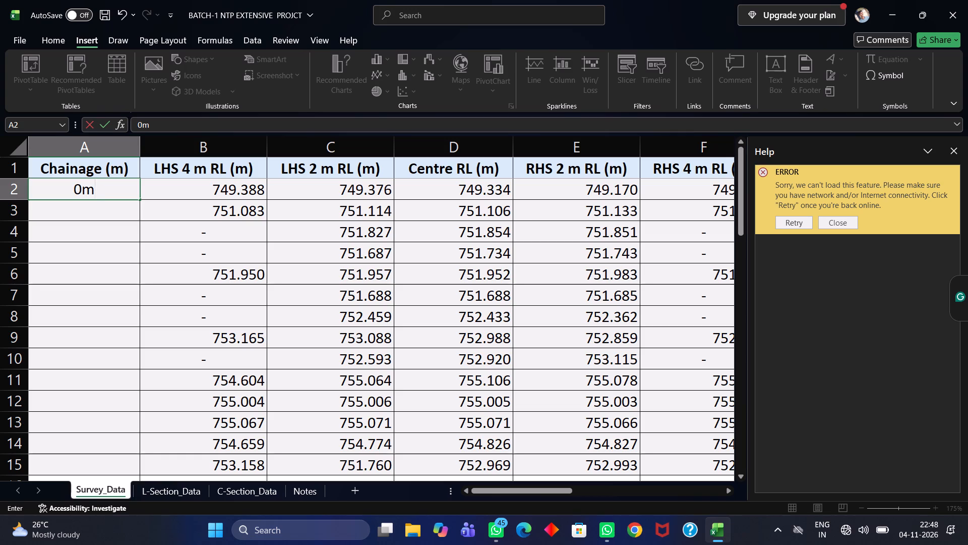
left_click(90, 220)
left_click(88, 214)
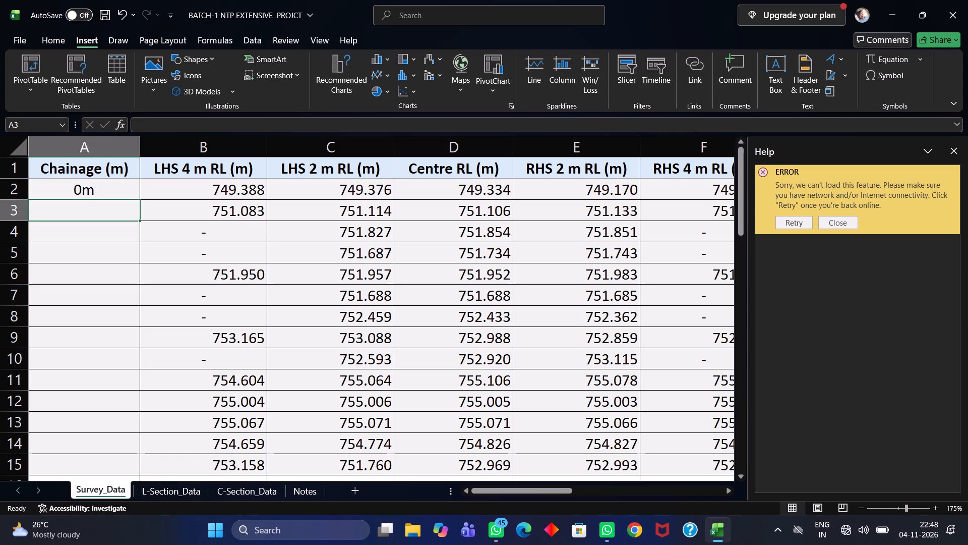
type("30m")
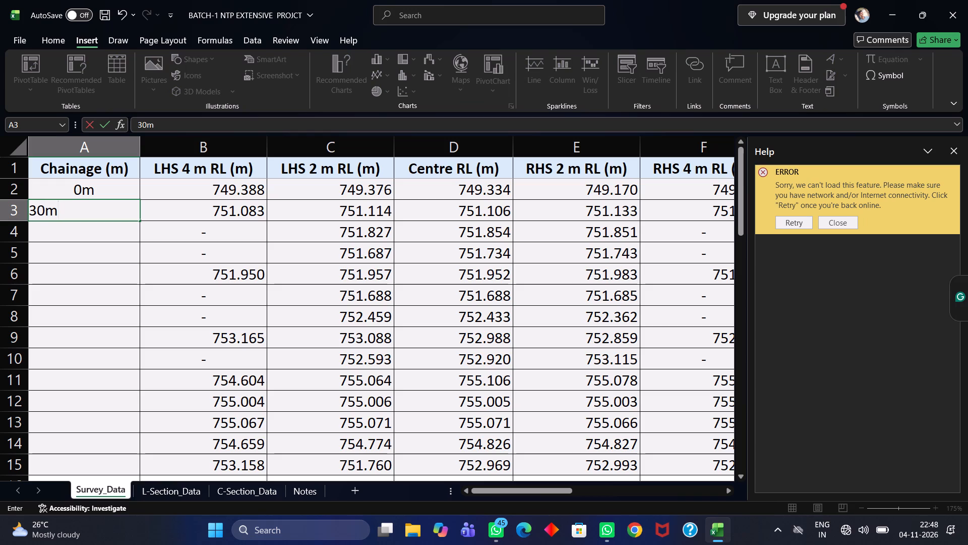
key("Return")
type("60")
key("m")
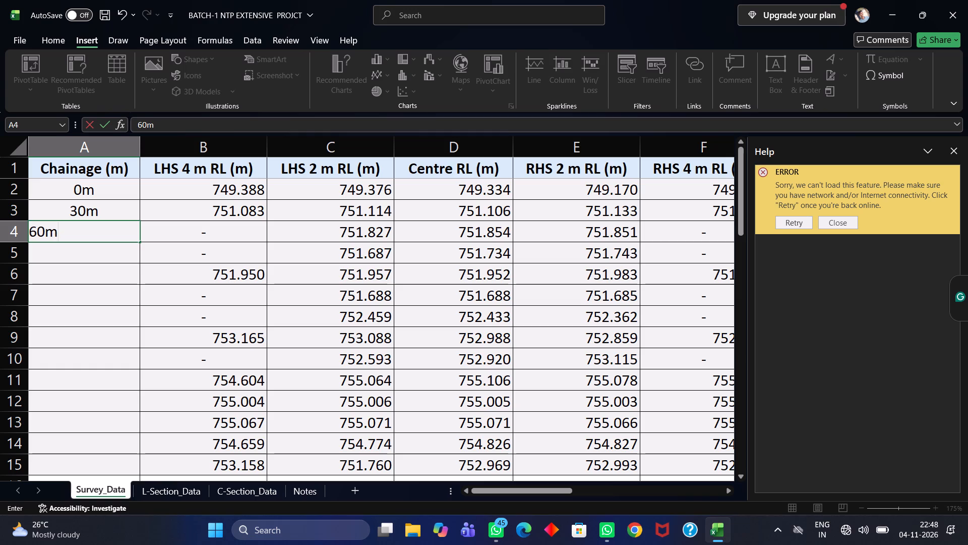
left_click(102, 252)
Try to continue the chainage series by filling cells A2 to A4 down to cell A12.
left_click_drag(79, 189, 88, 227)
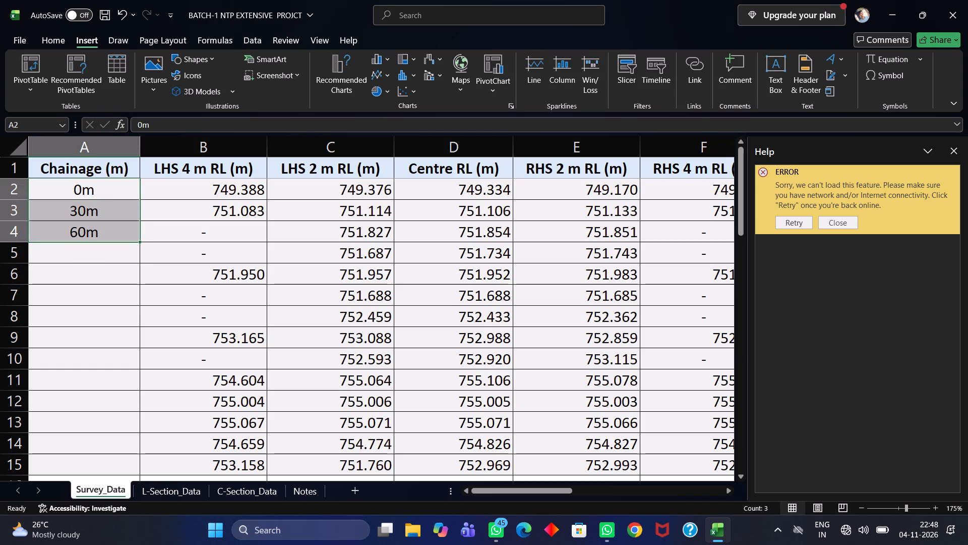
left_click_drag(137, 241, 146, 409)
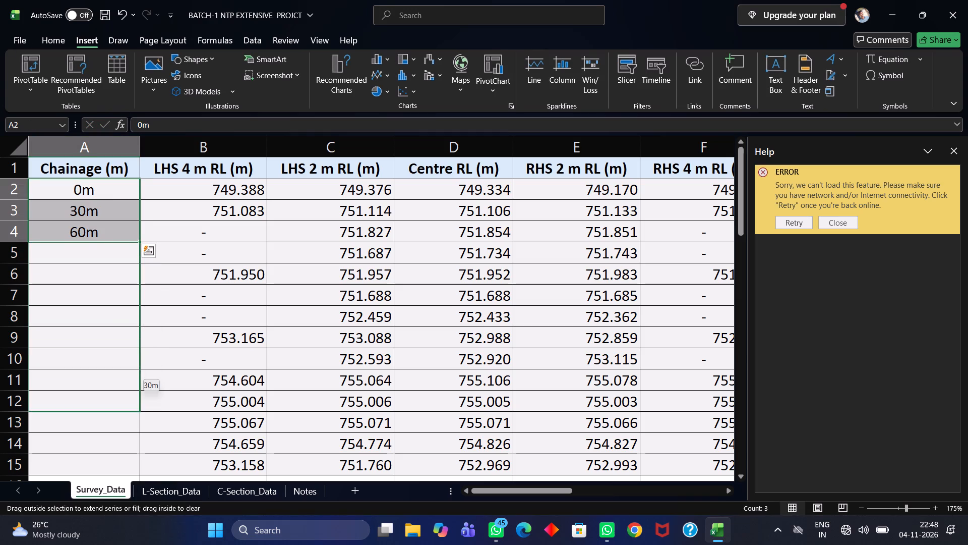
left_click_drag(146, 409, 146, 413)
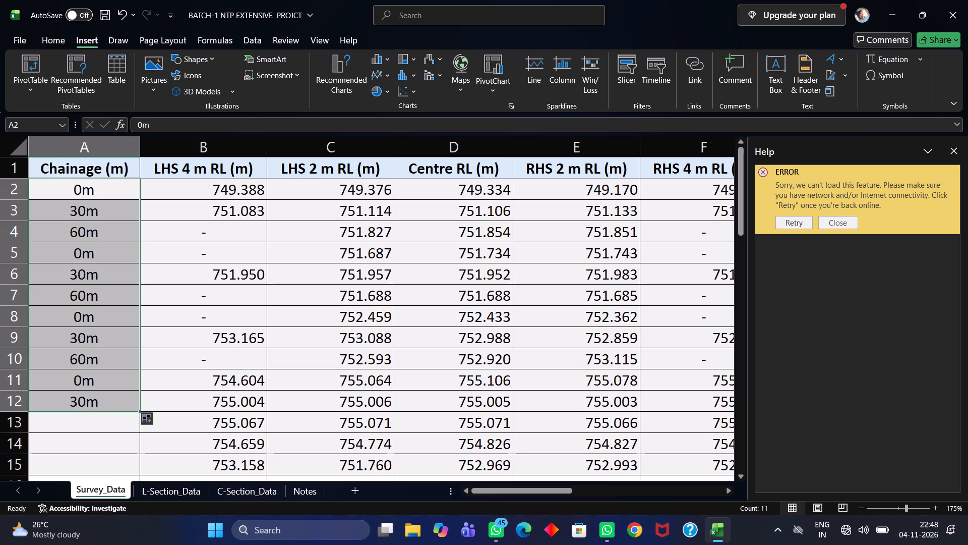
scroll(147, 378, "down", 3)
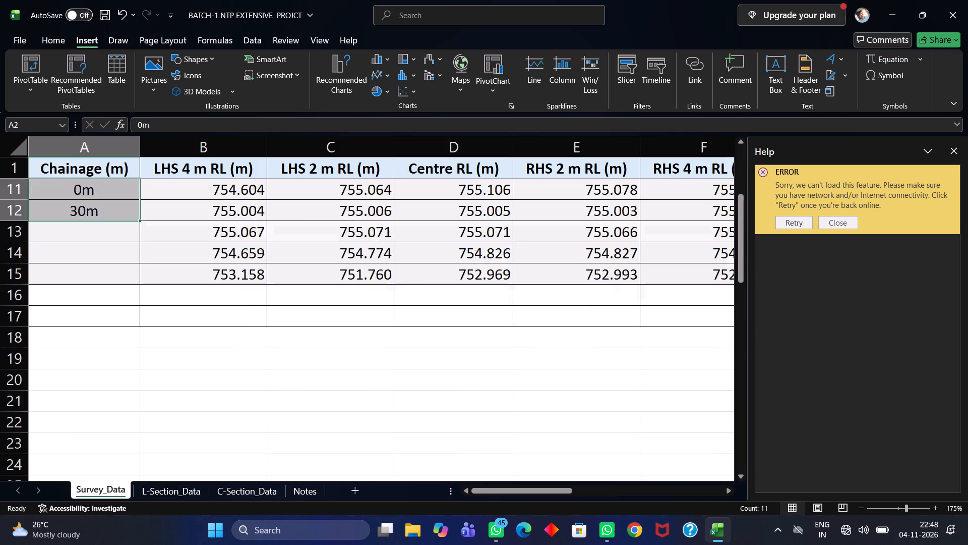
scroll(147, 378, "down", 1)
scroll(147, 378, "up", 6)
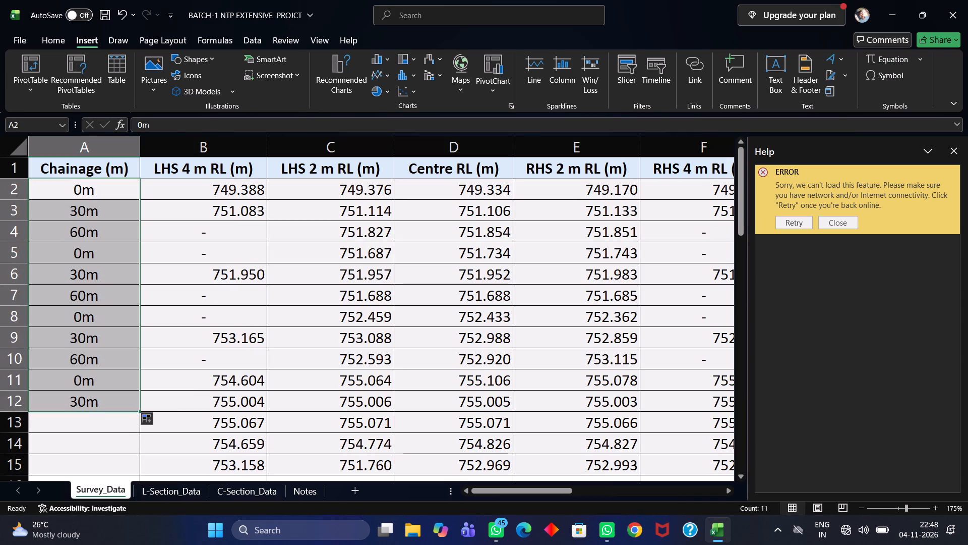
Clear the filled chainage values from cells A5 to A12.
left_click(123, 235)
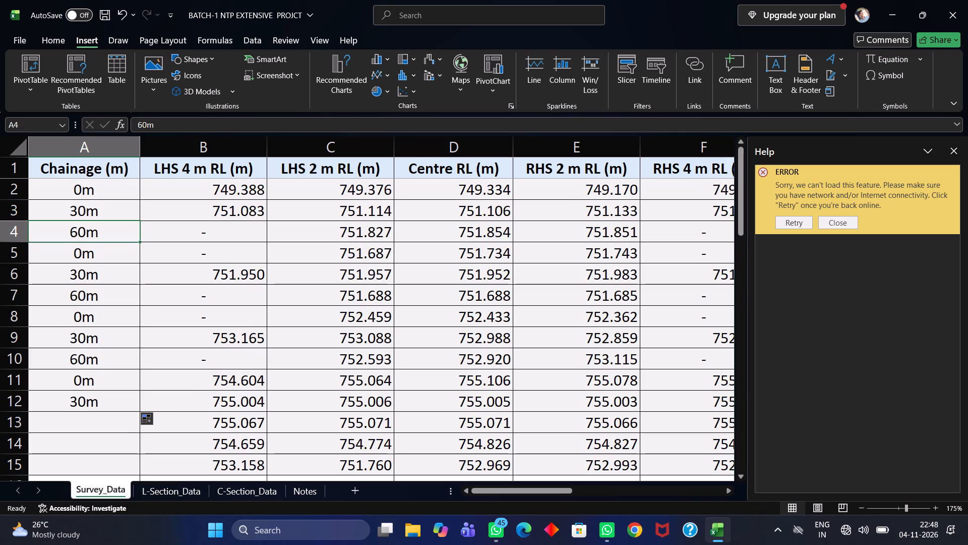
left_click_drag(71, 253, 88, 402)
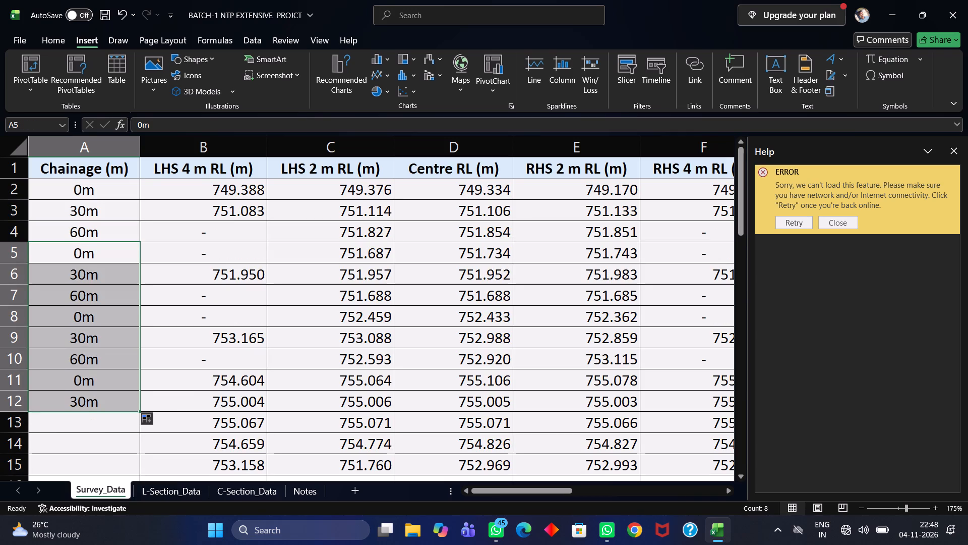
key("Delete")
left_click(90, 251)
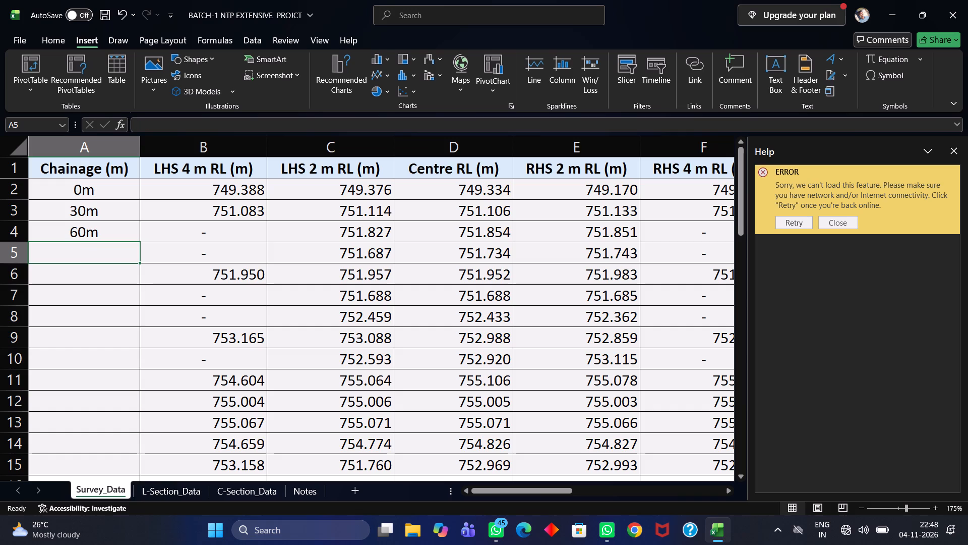
Remove the m unit from the chainages in cells A2 to A4, leaving the plain numbers 0, 30 and 60.
left_click(111, 193)
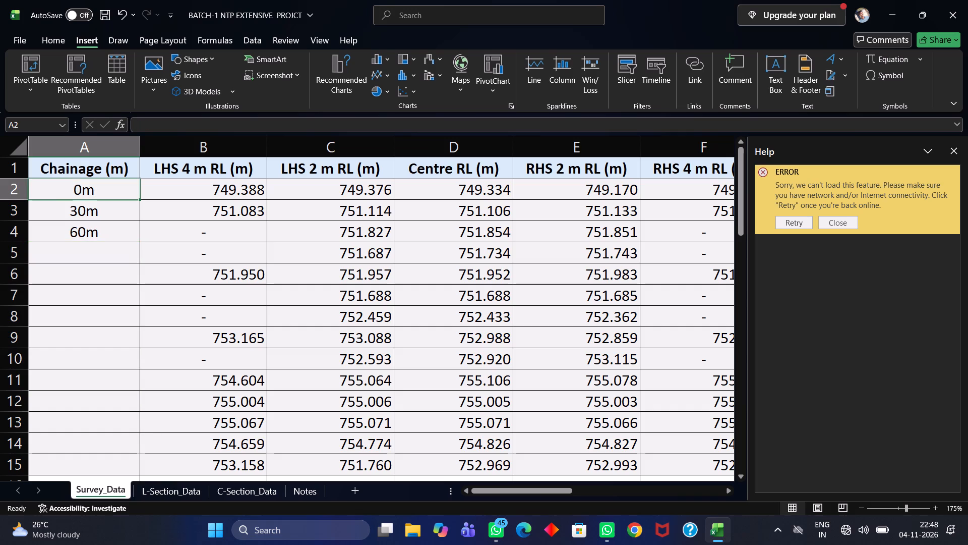
double_click(111, 193)
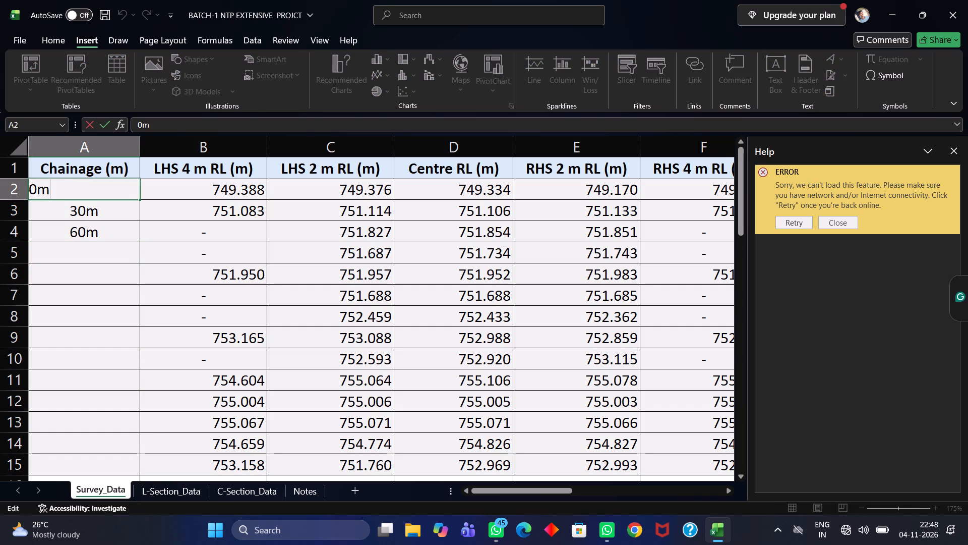
key("BackSpace")
left_click(119, 217)
double_click(119, 218)
key("BackSpace")
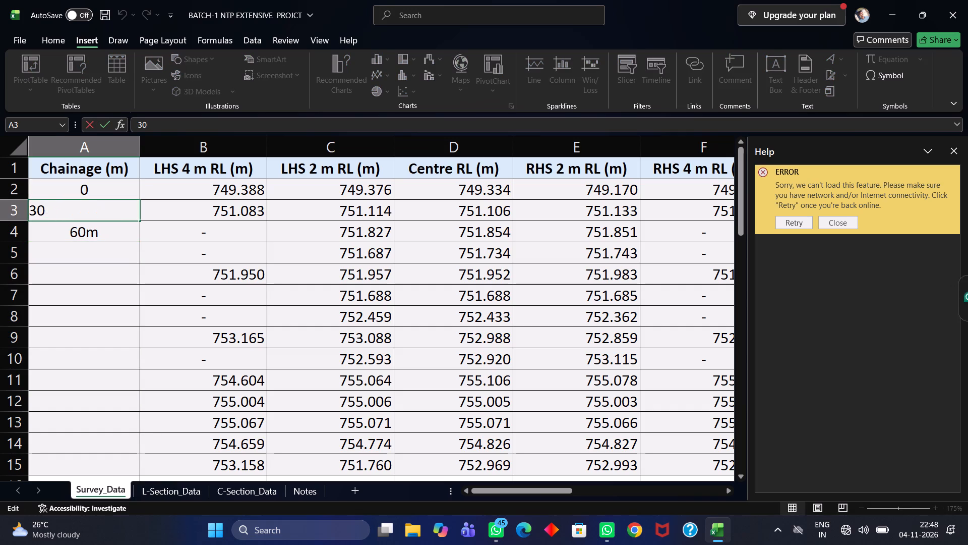
double_click(124, 231)
key("BackSpace")
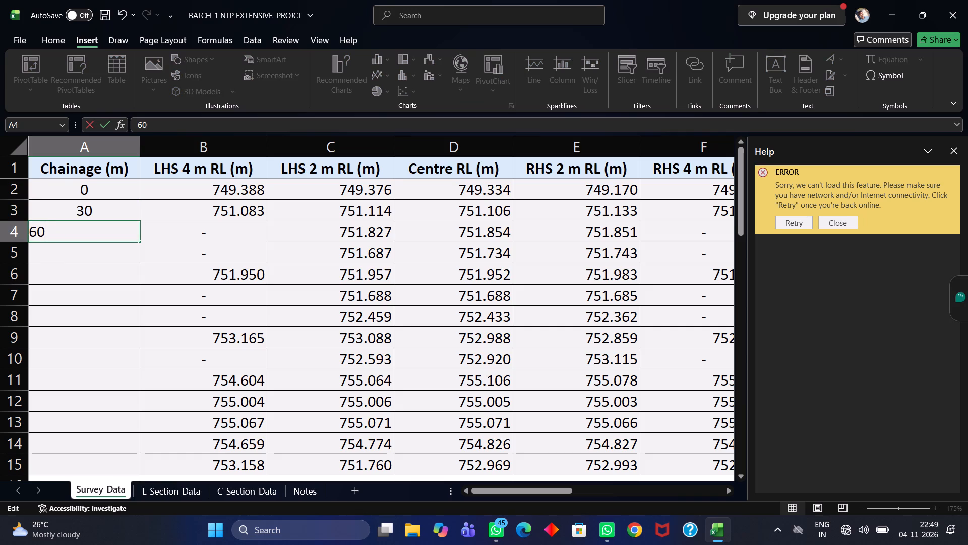
left_click(120, 248)
Fill the 0, 30, 60 chainage series from cells A2 to A4 down to 330 in cell A13.
left_click_drag(110, 190, 126, 238)
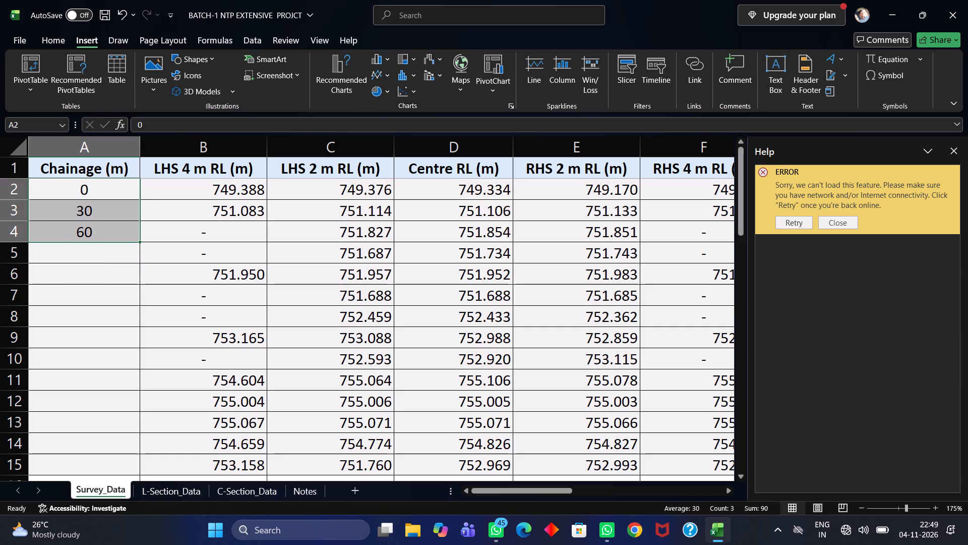
left_click_drag(140, 241, 115, 383)
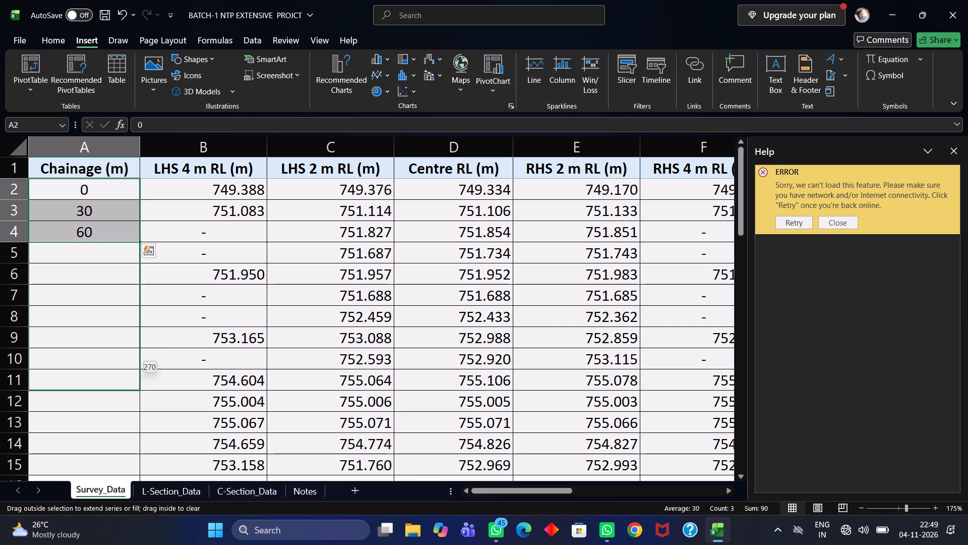
left_click_drag(115, 383, 123, 406)
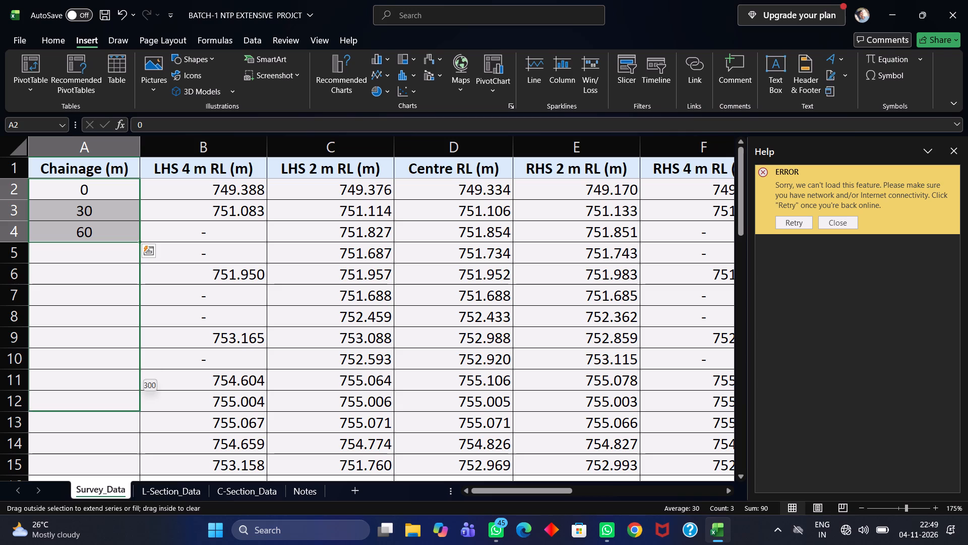
left_click_drag(123, 406, 128, 423)
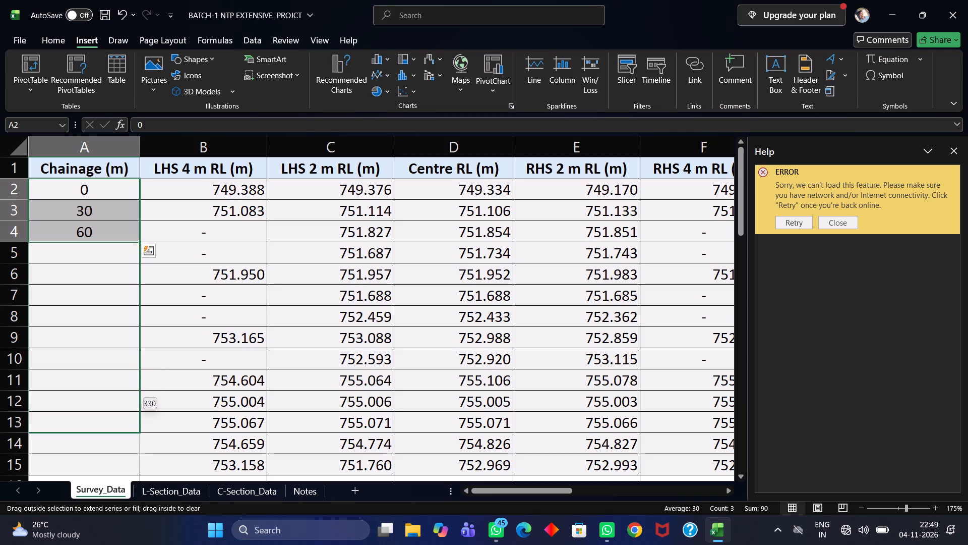
left_click_drag(128, 423, 128, 424)
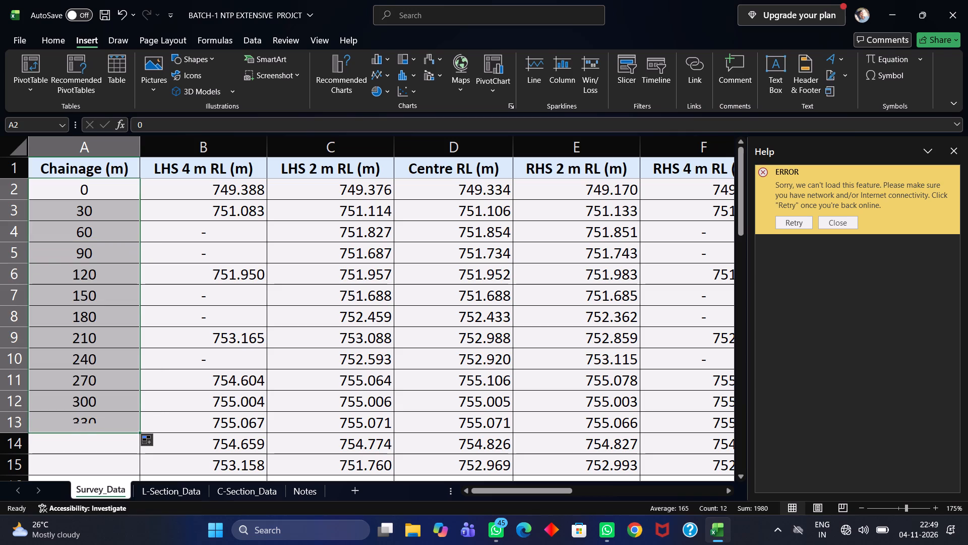
left_click(129, 417)
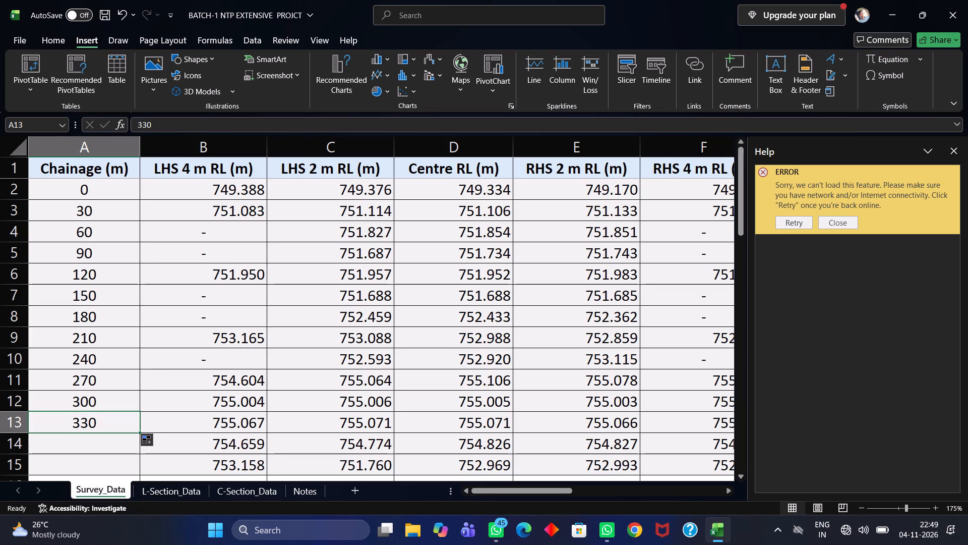
Append the m unit to the chainage in cell A2 so it reads 0m.
double_click(107, 197)
key("m")
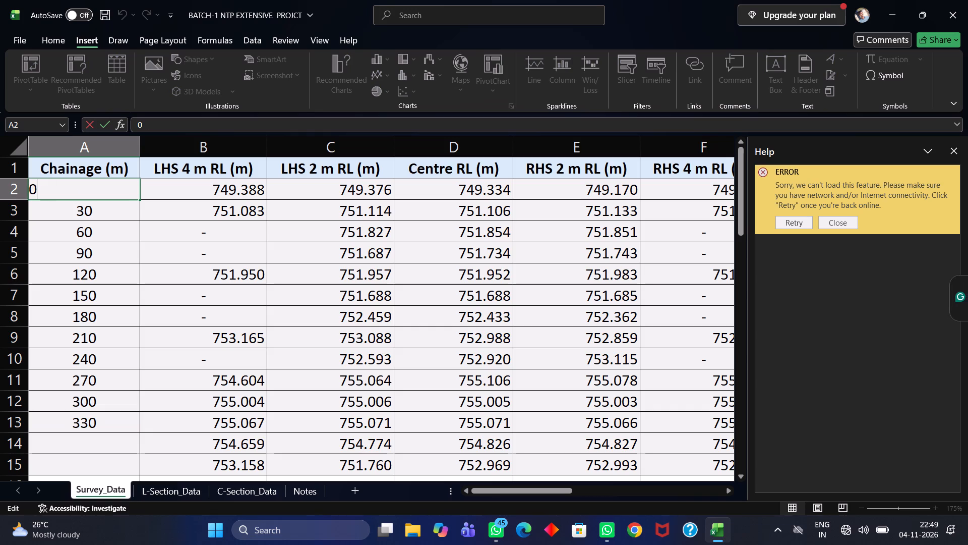
left_click(104, 217)
left_click(104, 217)
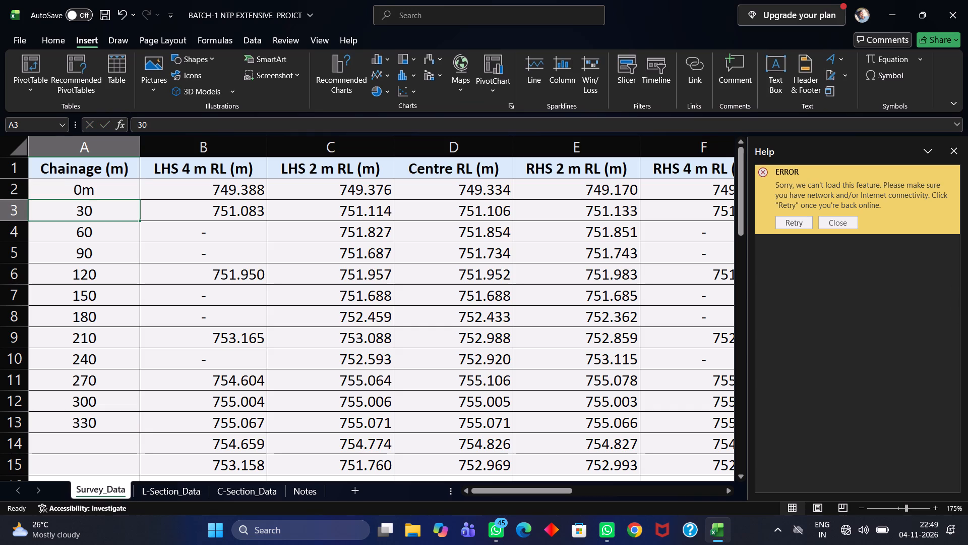
Append the m unit to the chainages in cells A3 to A6 so they read 30m, 60m, 90m and 120m.
double_click(104, 217)
key("m")
left_click(104, 217)
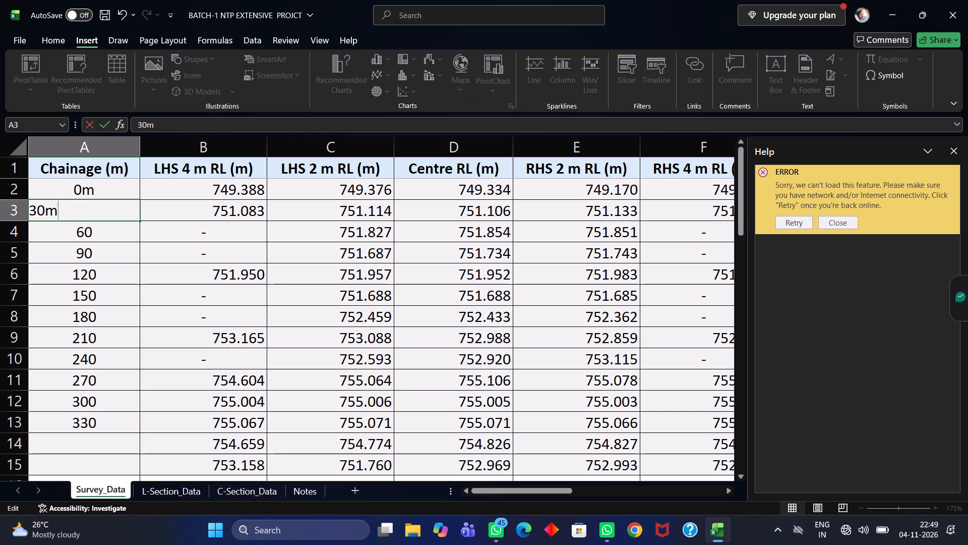
double_click(109, 238)
key("m")
left_click(110, 257)
left_click(111, 257)
key("m")
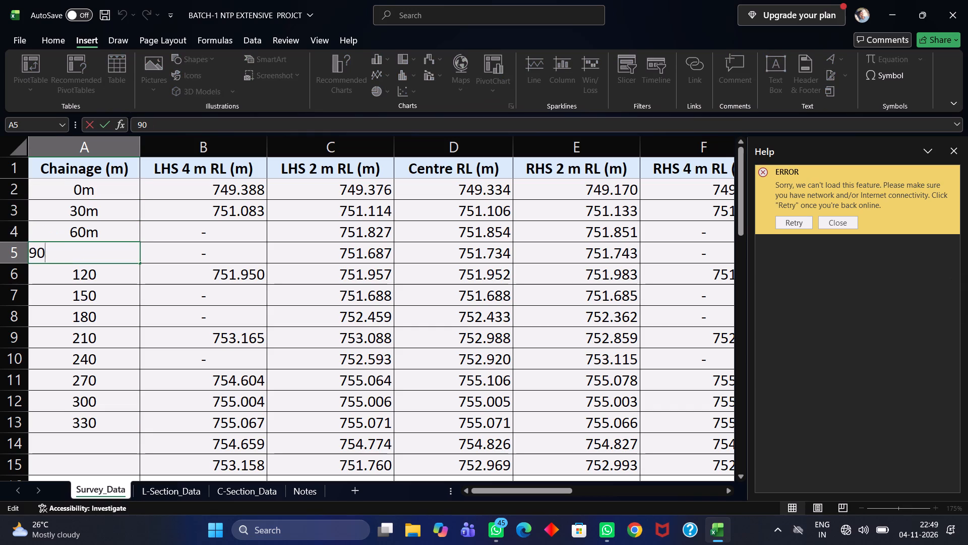
double_click(111, 275)
key("m")
key("m")
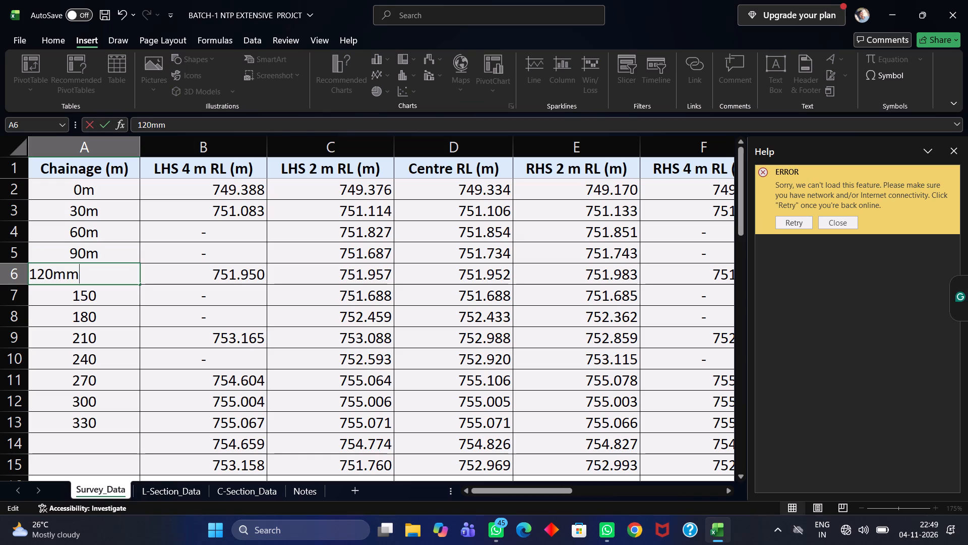
key("BackSpace")
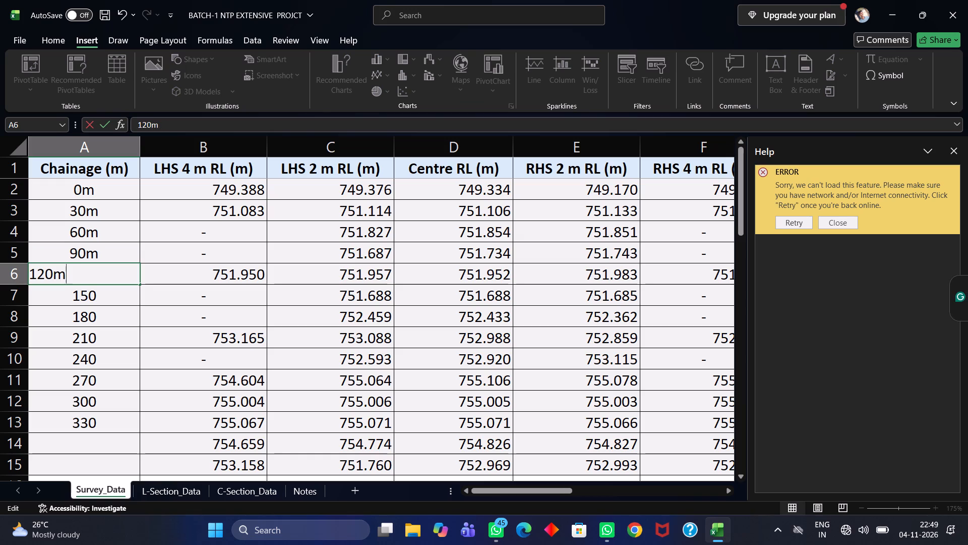
key("Return")
Append the m unit to the chainage in cell A7 so it reads 150m.
double_click(117, 286)
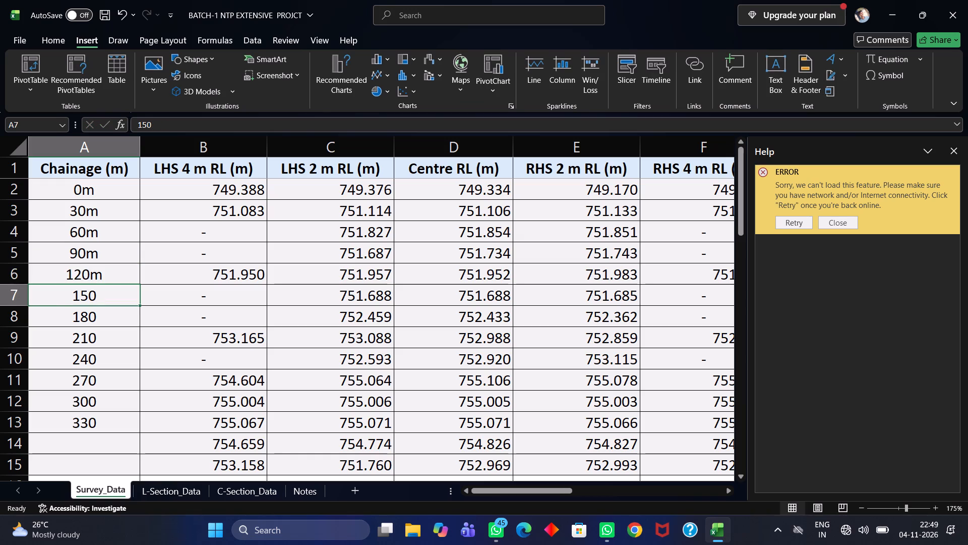
left_click(119, 288)
key("m")
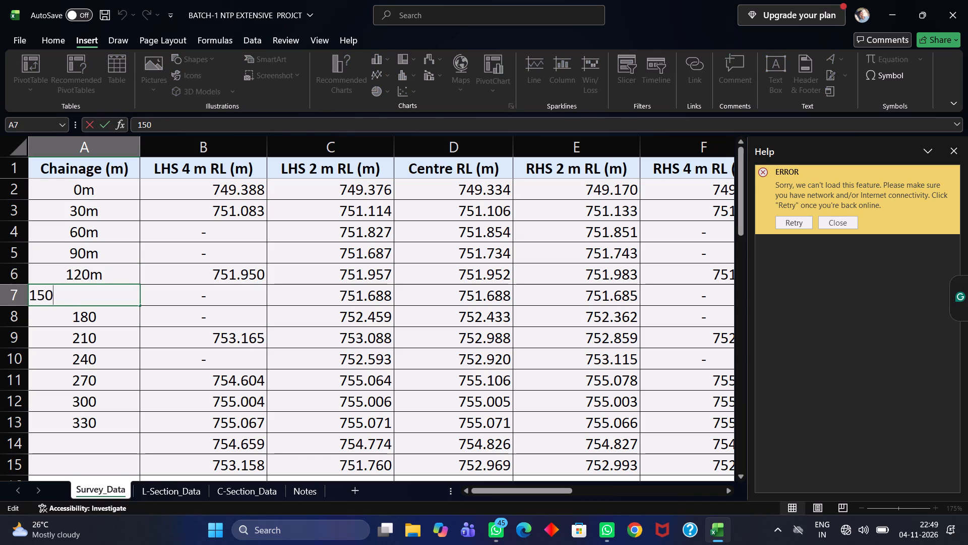
key("Return")
key("Return")
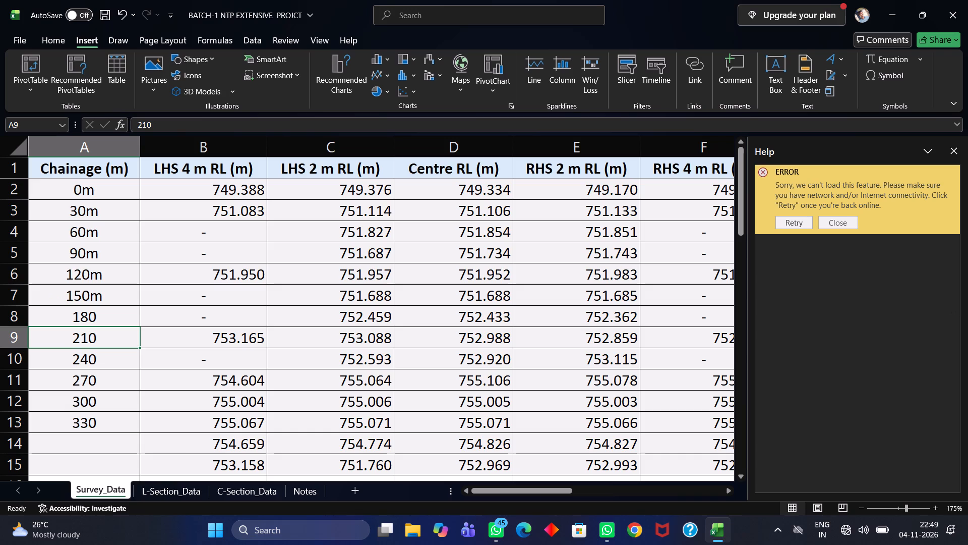
left_click(119, 286)
left_click(119, 286)
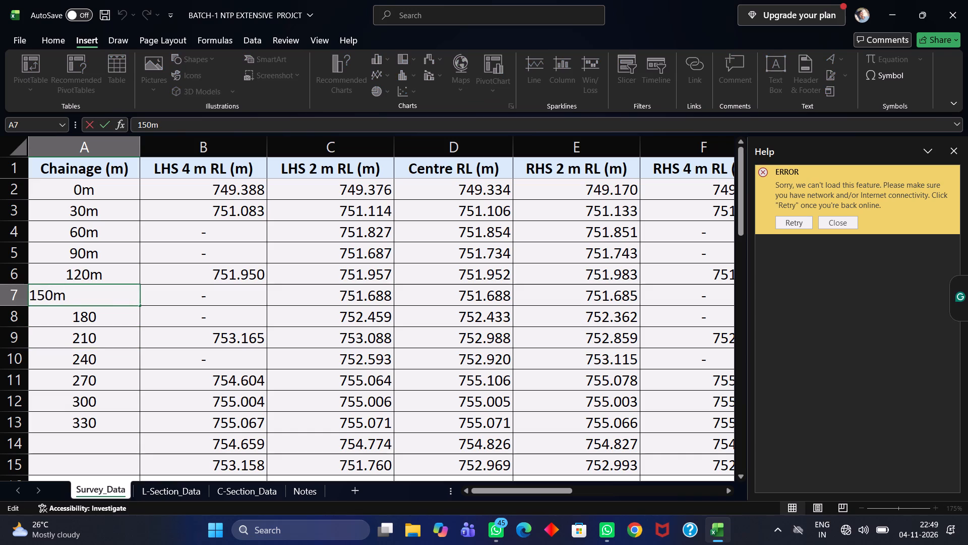
key("m")
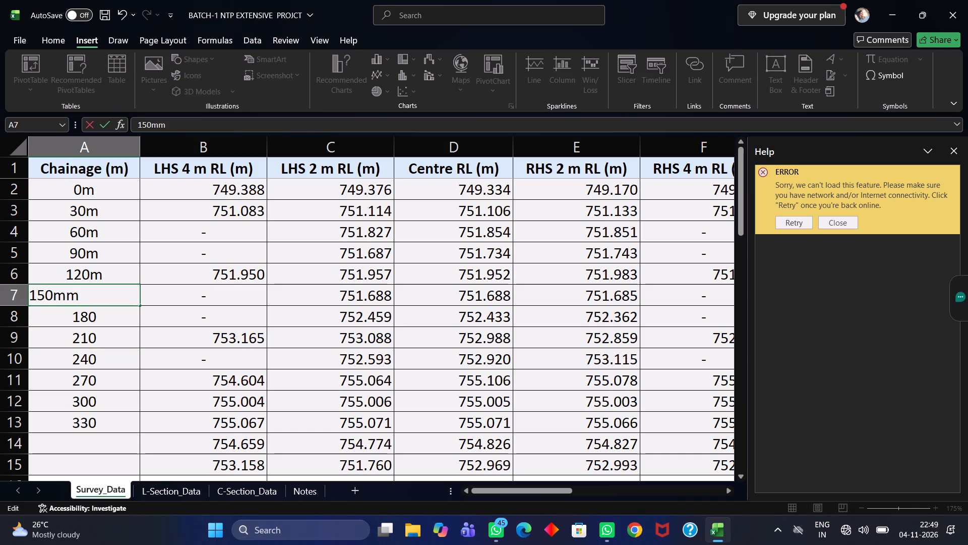
key("BackSpace")
Append the m unit to the chainages in cells A8 to A11 so they read 180m, 210m, 240m and 270m.
double_click(113, 314)
double_click(111, 314)
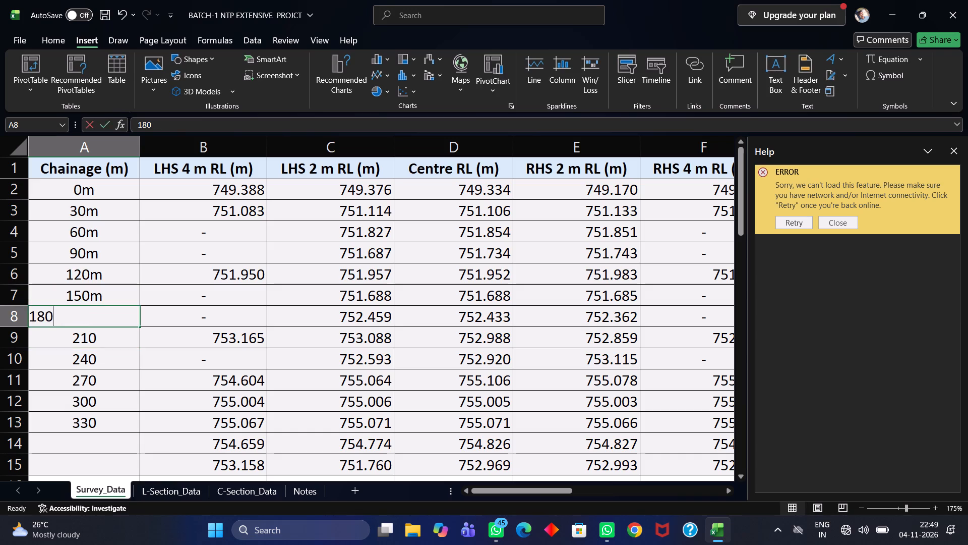
key("m")
double_click(113, 330)
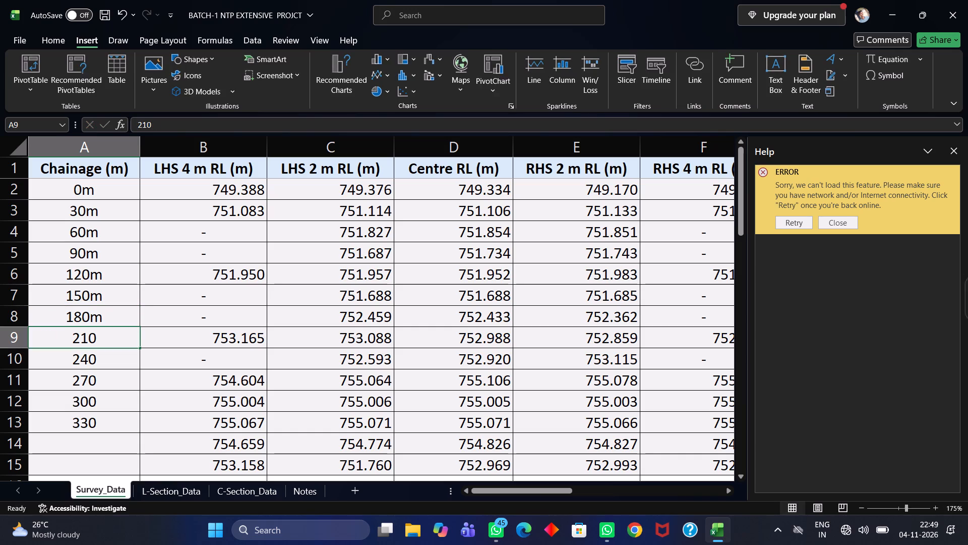
key("m")
double_click(109, 364)
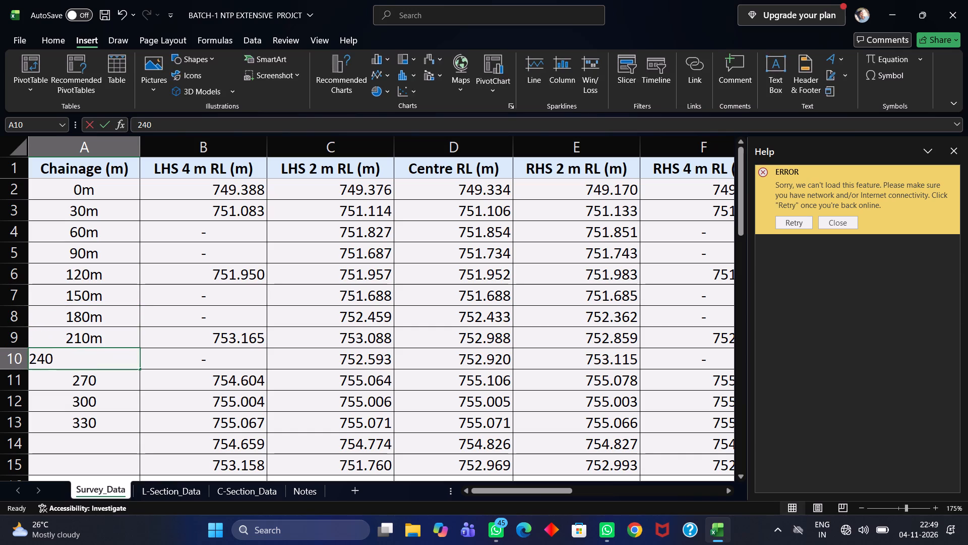
key("m")
left_click(107, 384)
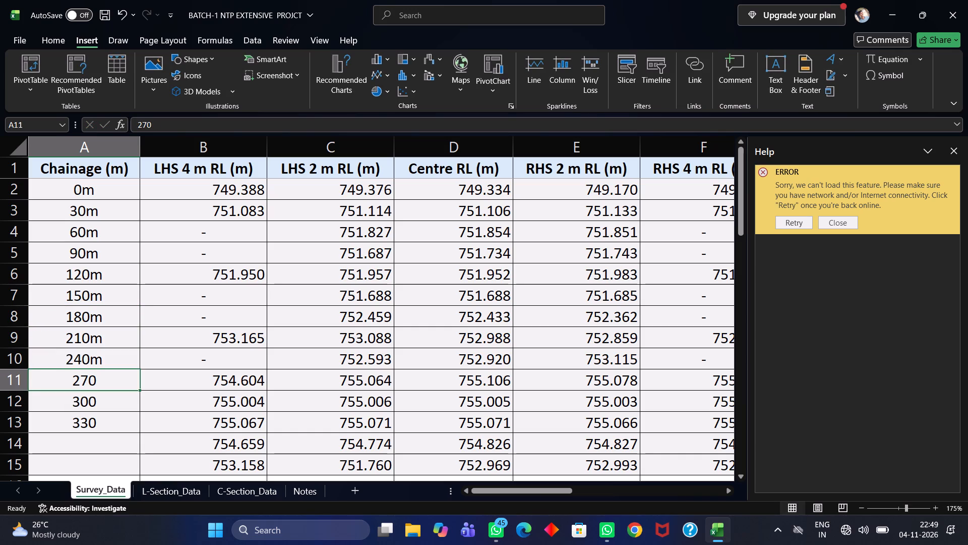
double_click(110, 385)
double_click(113, 382)
double_click(113, 378)
key("m")
Append the m unit to the chainages in cells A12 and A13 so they read 300m and 330m.
double_click(115, 400)
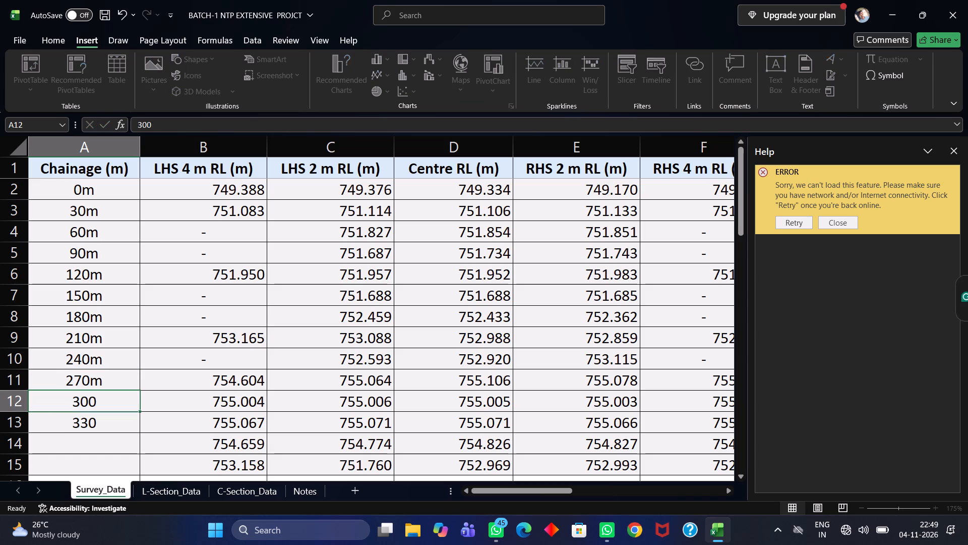
double_click(113, 399)
left_click(110, 403)
left_click(110, 404)
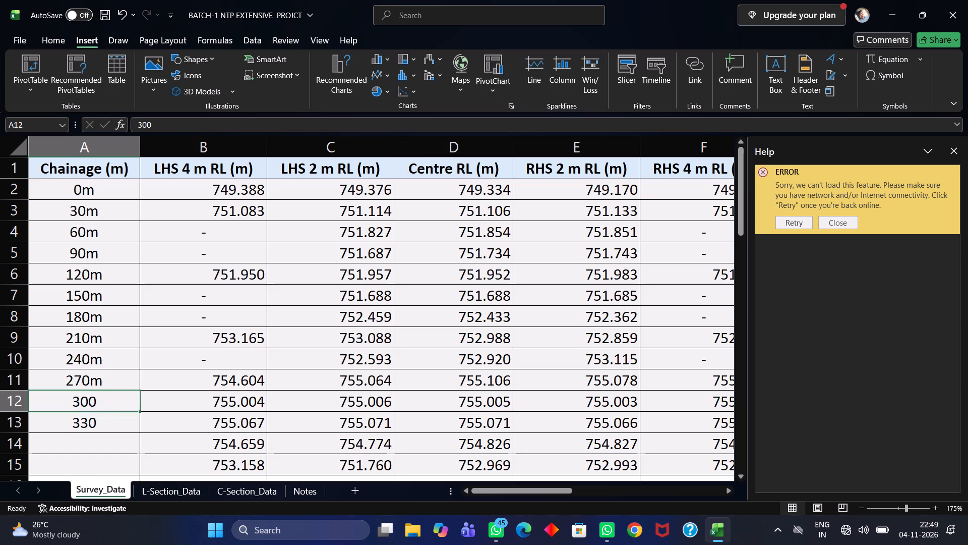
left_click(99, 410)
left_click(96, 407)
double_click(106, 400)
key("m")
double_click(109, 418)
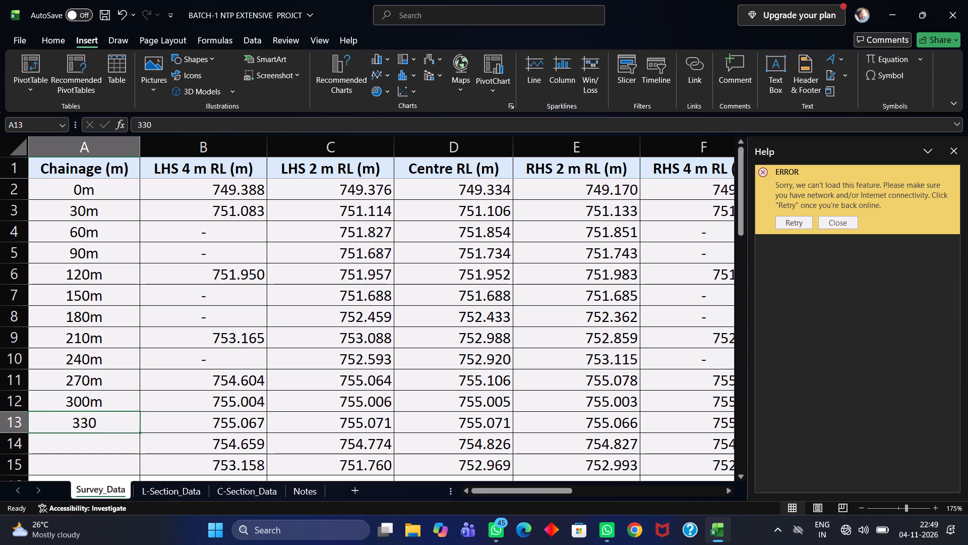
left_click(107, 420)
left_click(104, 417)
double_click(107, 426)
key("m")
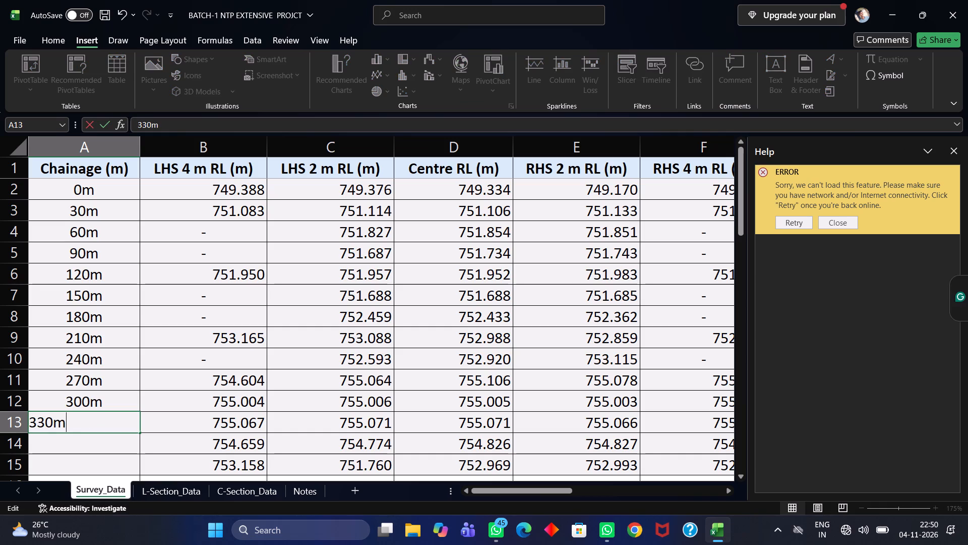
left_click(142, 423)
scroll(149, 407, "up", 3)
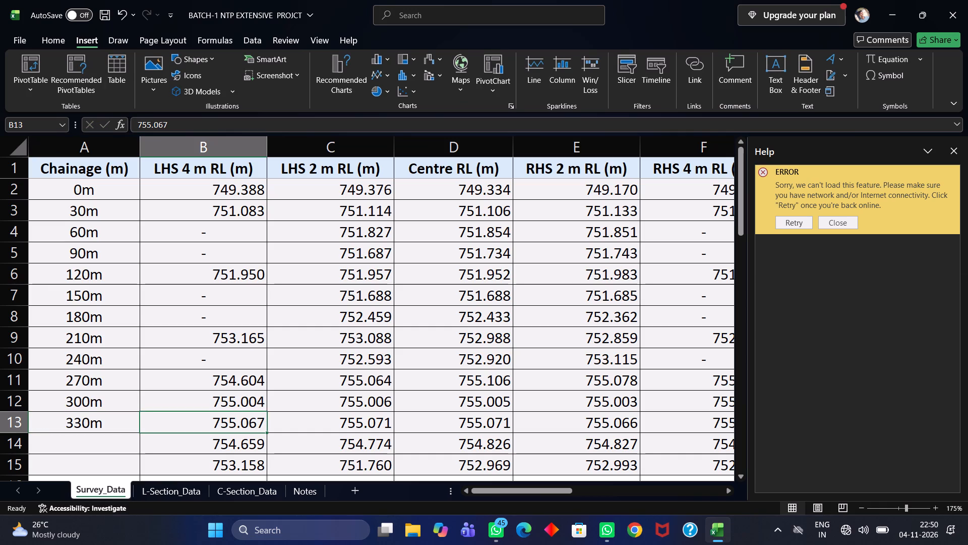
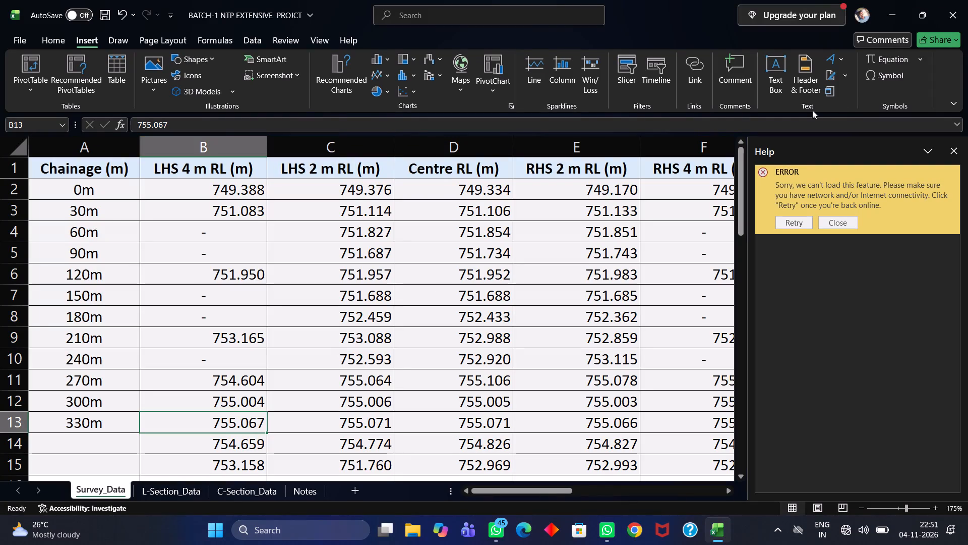
Close the Help pane beside the Survey_Data sheet.
left_click(960, 150)
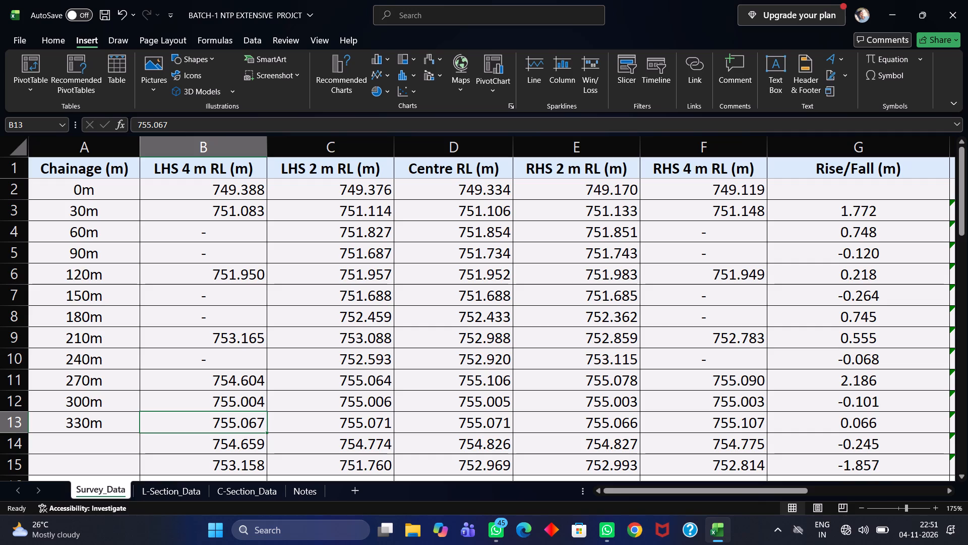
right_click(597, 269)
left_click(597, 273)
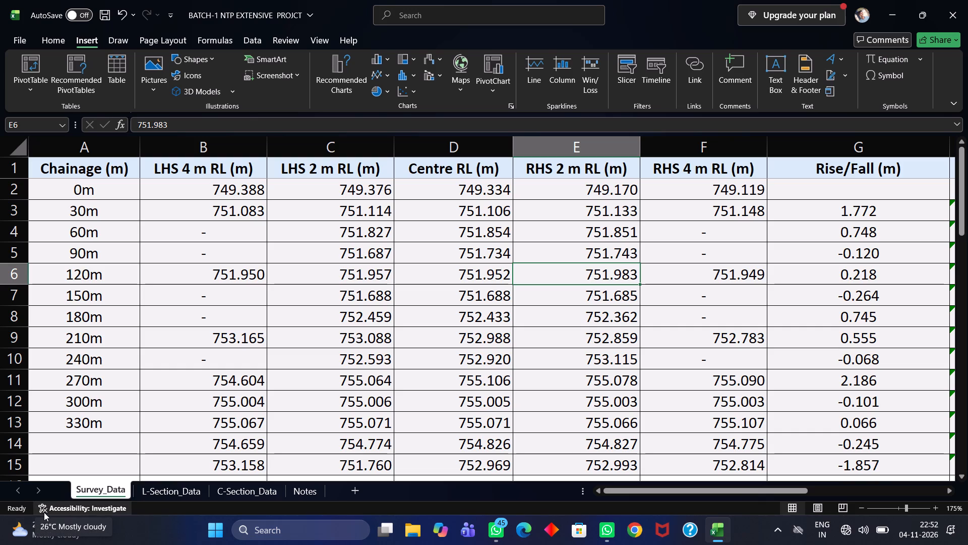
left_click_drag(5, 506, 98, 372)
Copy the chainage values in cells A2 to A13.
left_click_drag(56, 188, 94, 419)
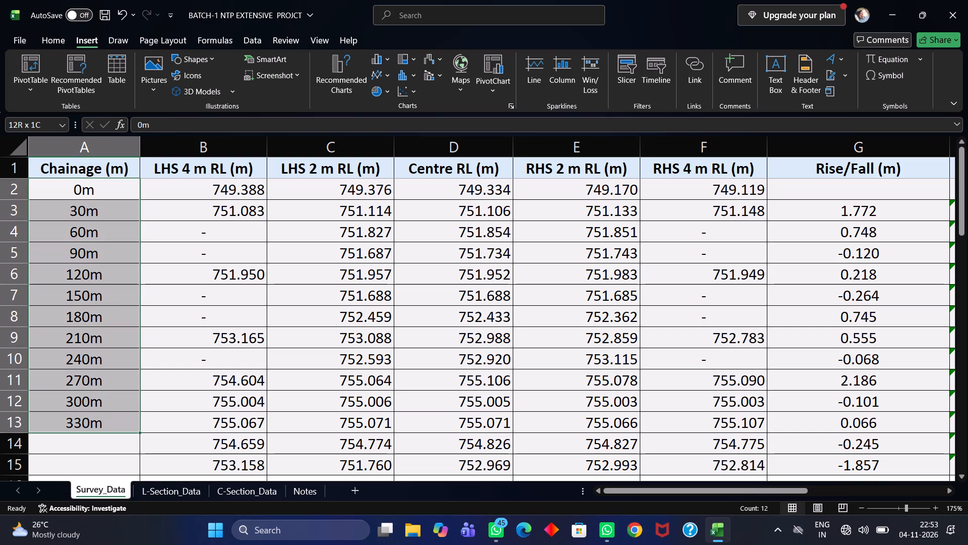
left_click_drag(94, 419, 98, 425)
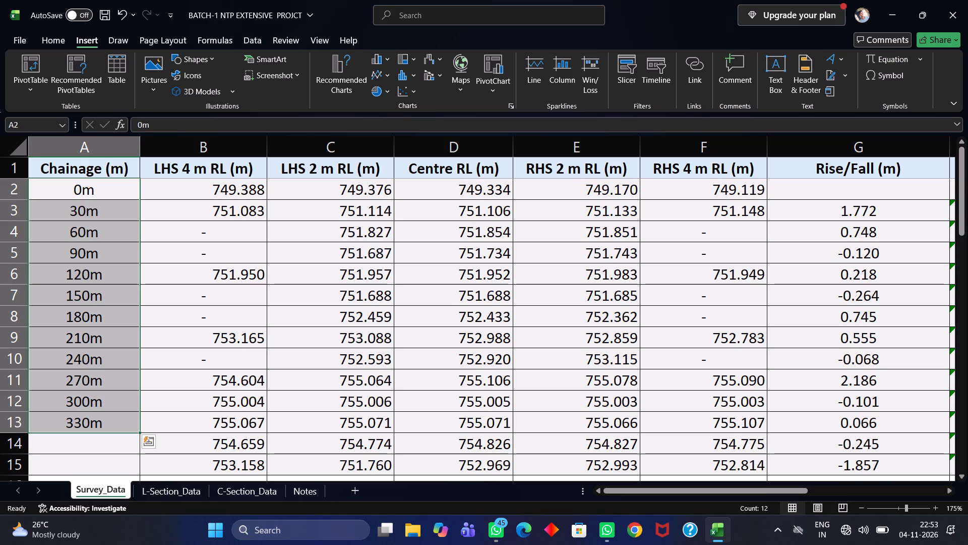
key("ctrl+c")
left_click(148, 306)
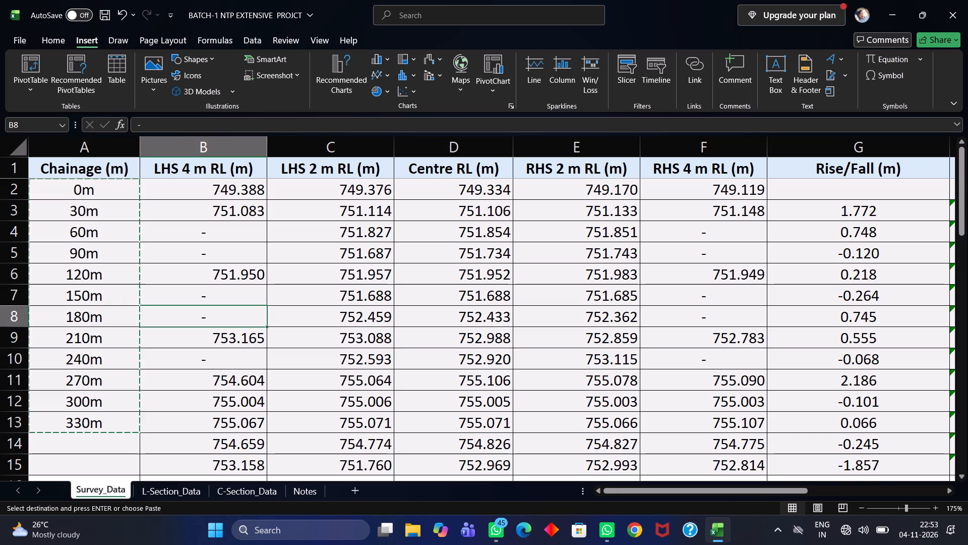
Clear the chainage values from cells A2 to A13, leaving the column heading in place.
left_click_drag(103, 191, 110, 407)
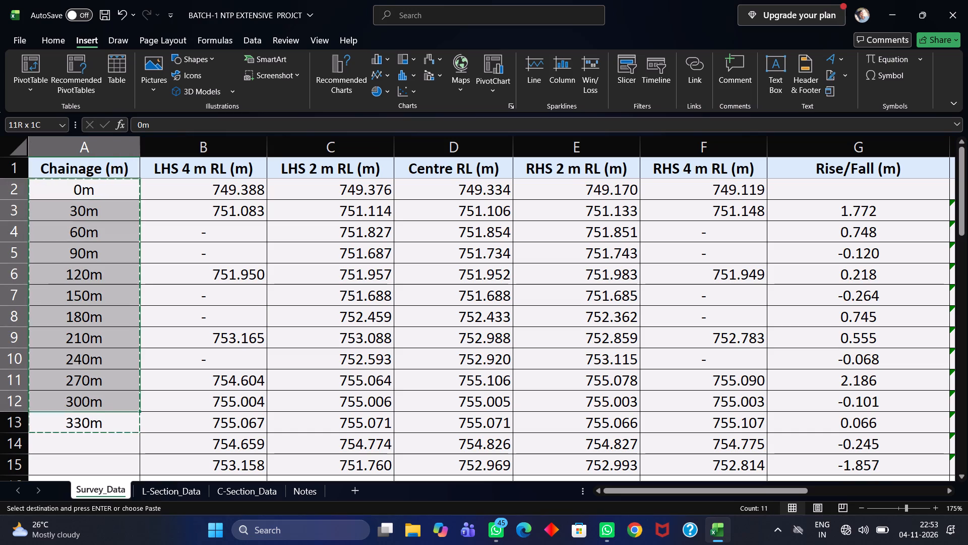
left_click_drag(110, 407, 116, 420)
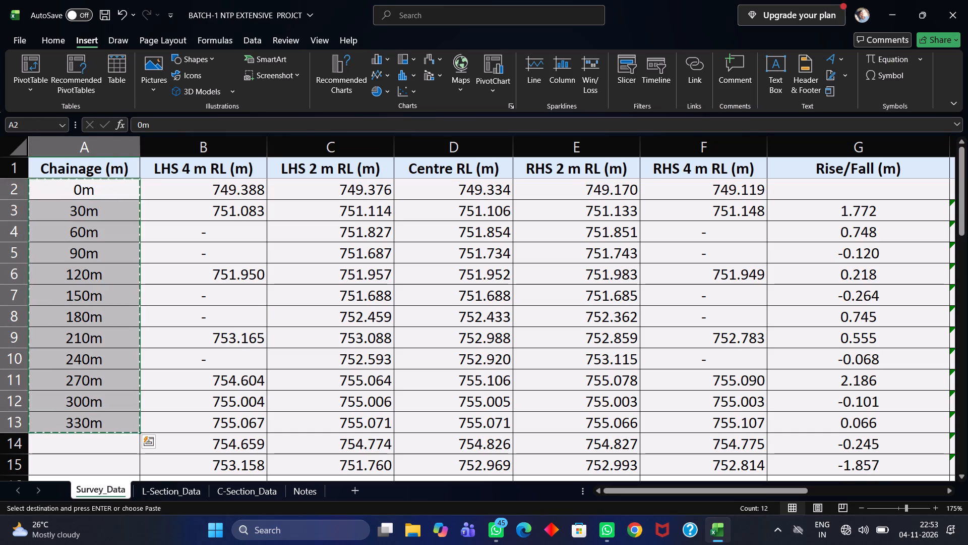
key("Delete")
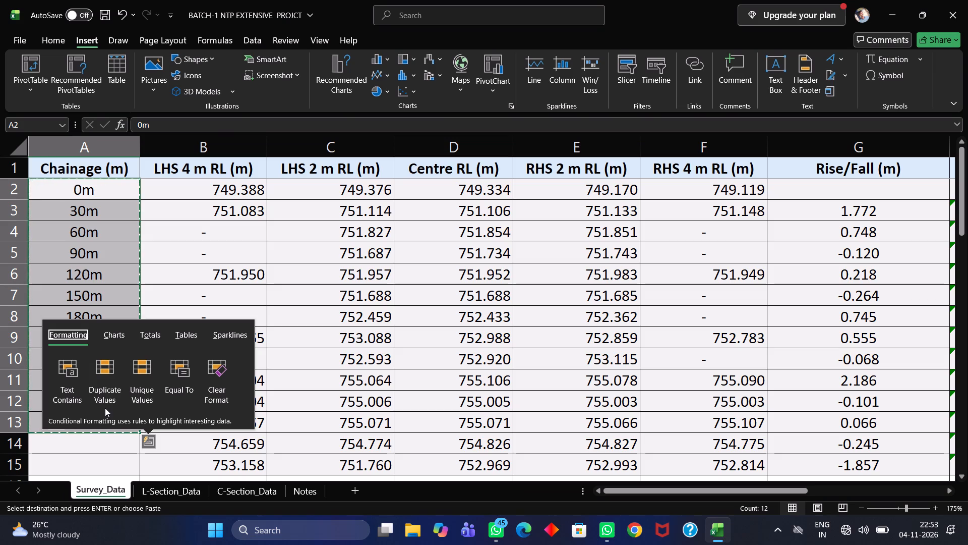
left_click(83, 251)
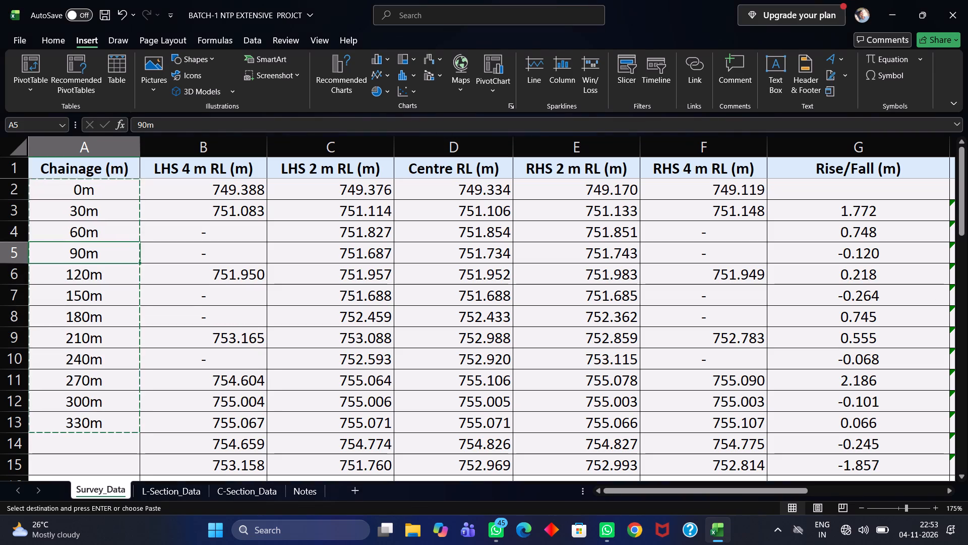
key("Delete")
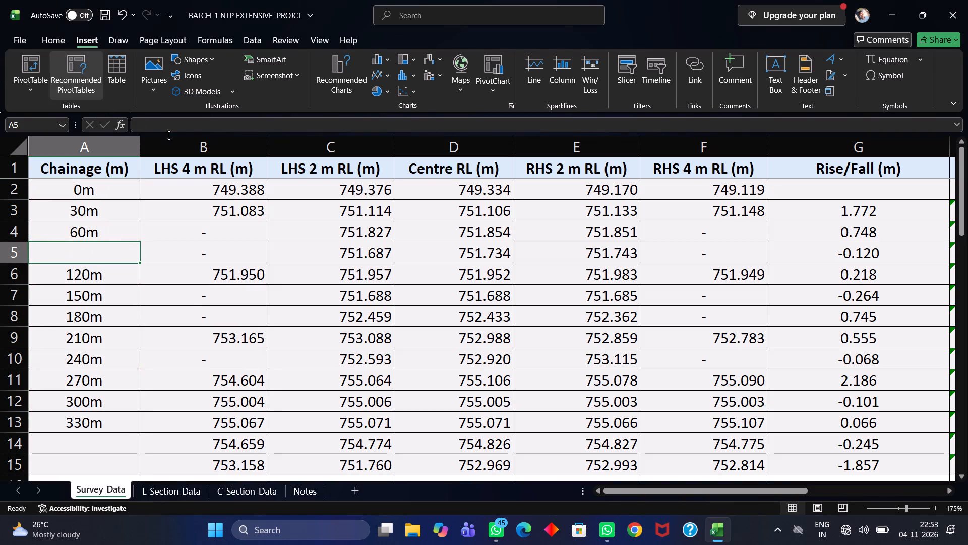
left_click_drag(71, 193, 148, 416)
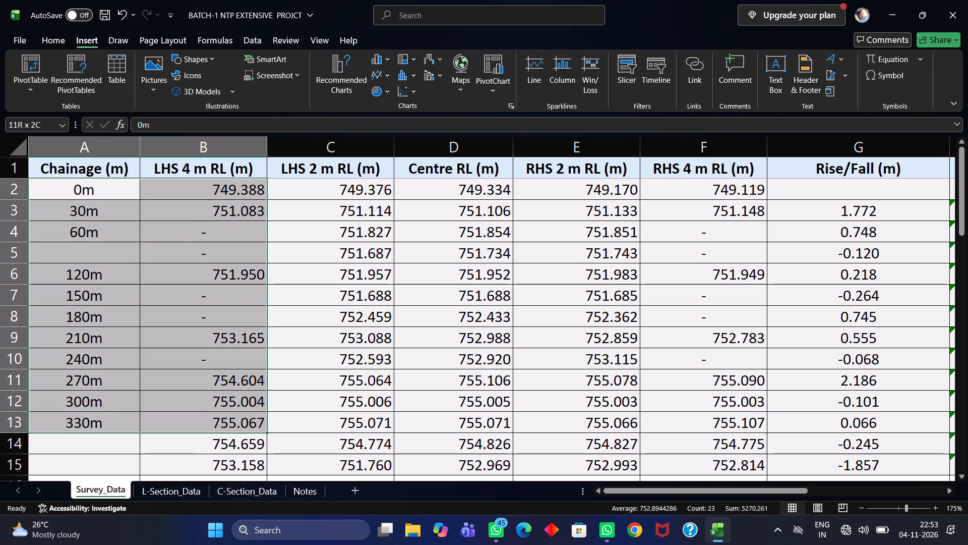
left_click_drag(148, 416, 134, 417)
key("Delete")
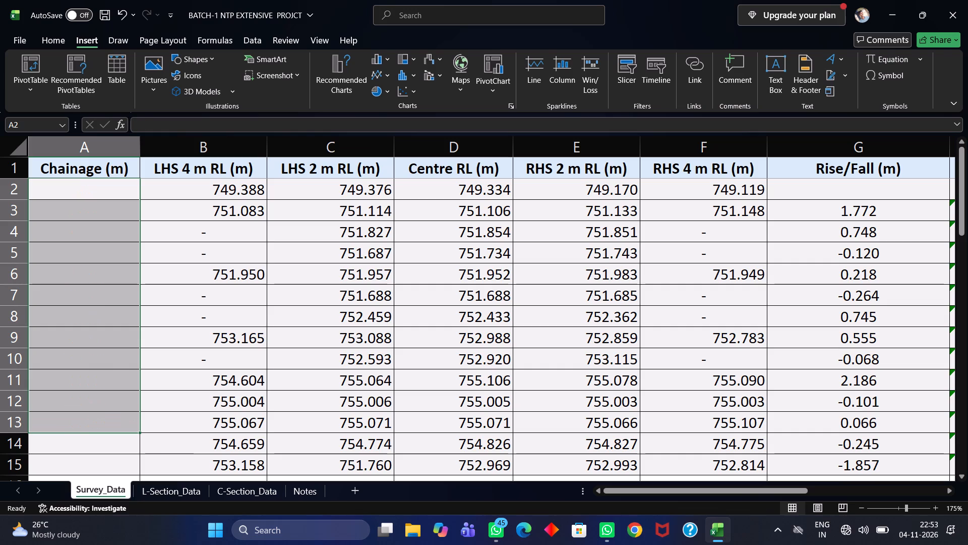
Enter B.M in cell A2 as the first entry of the Chainage column.
left_click(49, 185)
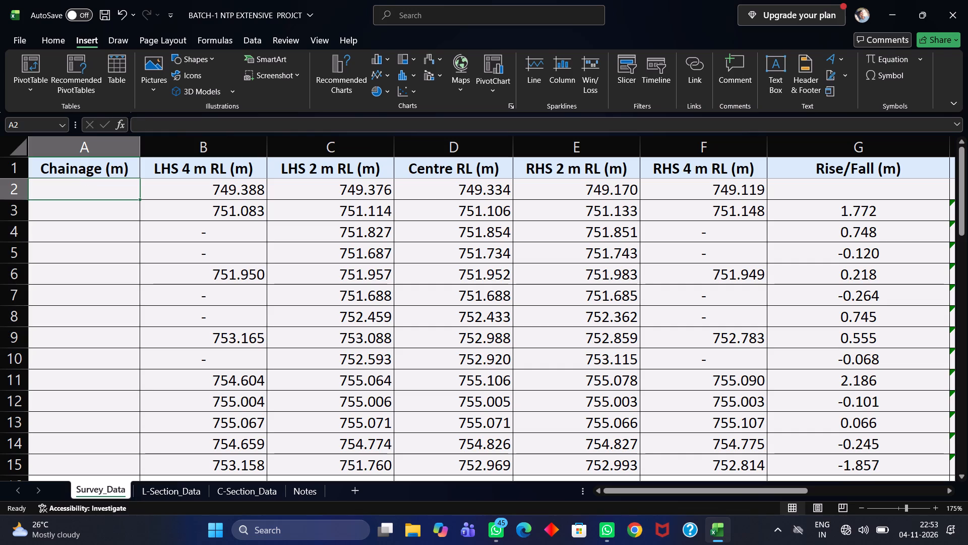
key("shift+b")
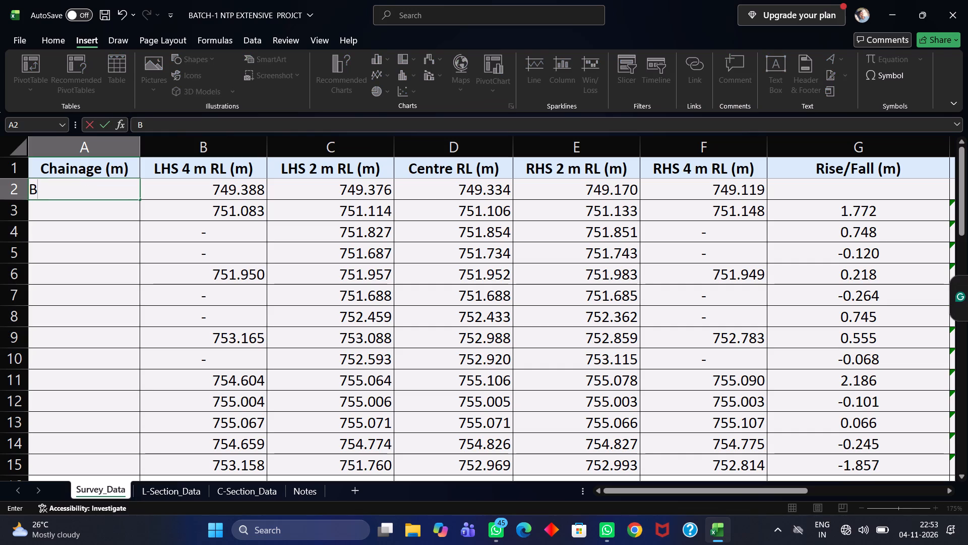
type(">M")
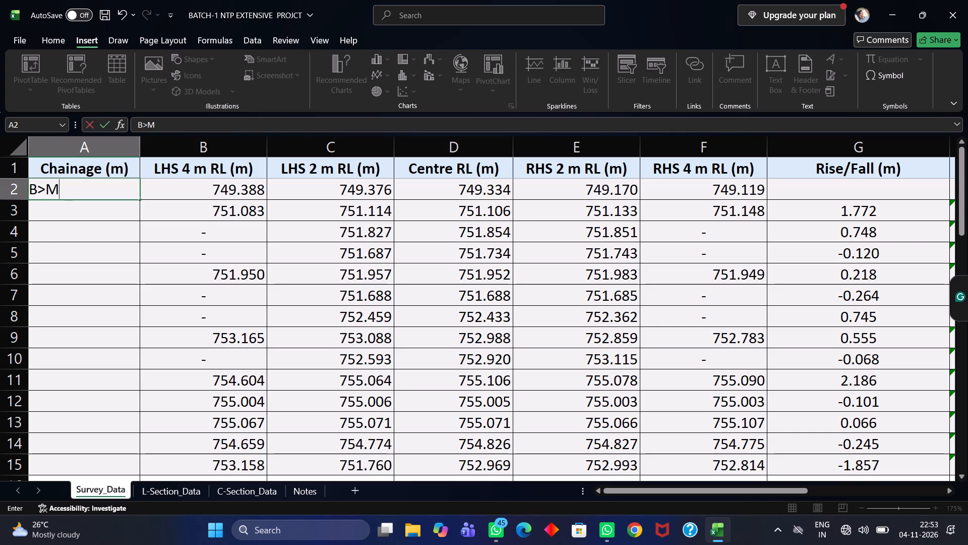
key("BackSpace")
key("BackSpace")
type(".M")
left_click(88, 203)
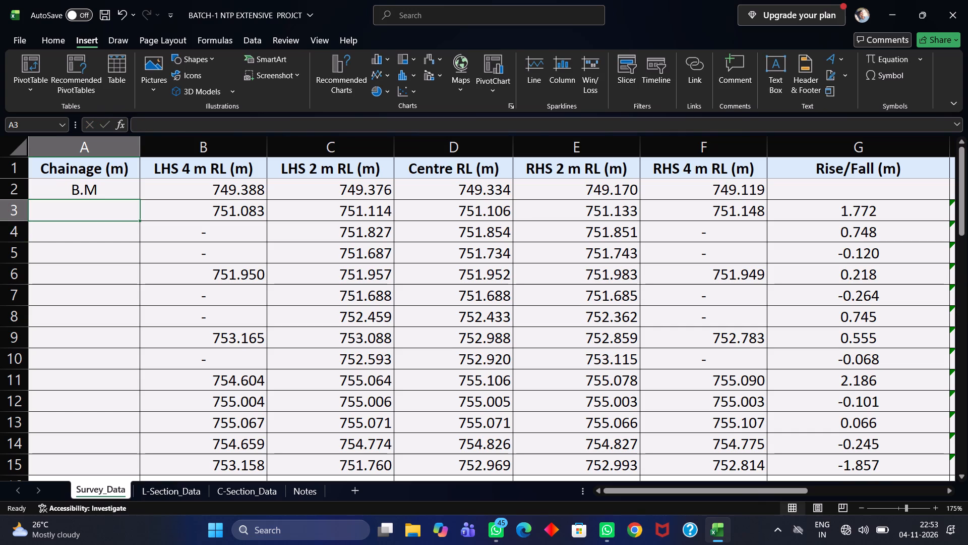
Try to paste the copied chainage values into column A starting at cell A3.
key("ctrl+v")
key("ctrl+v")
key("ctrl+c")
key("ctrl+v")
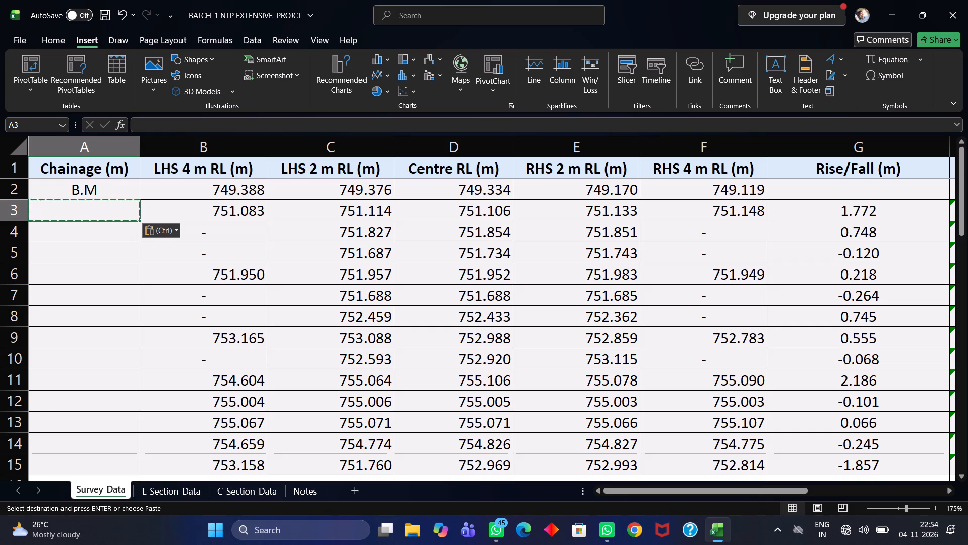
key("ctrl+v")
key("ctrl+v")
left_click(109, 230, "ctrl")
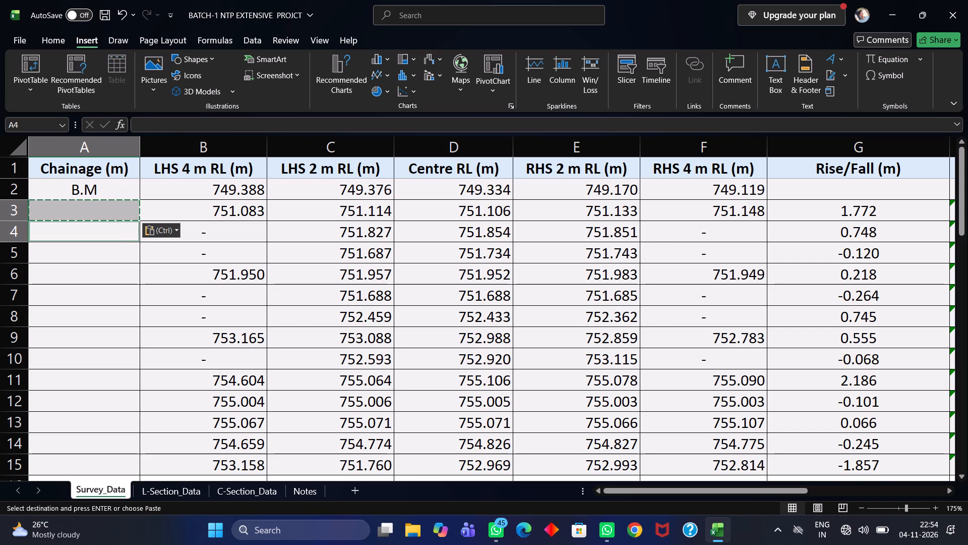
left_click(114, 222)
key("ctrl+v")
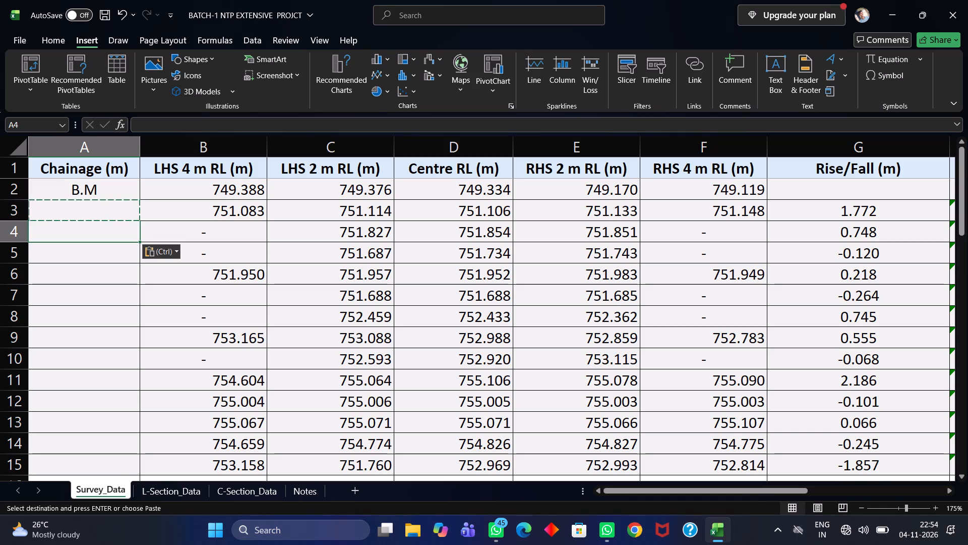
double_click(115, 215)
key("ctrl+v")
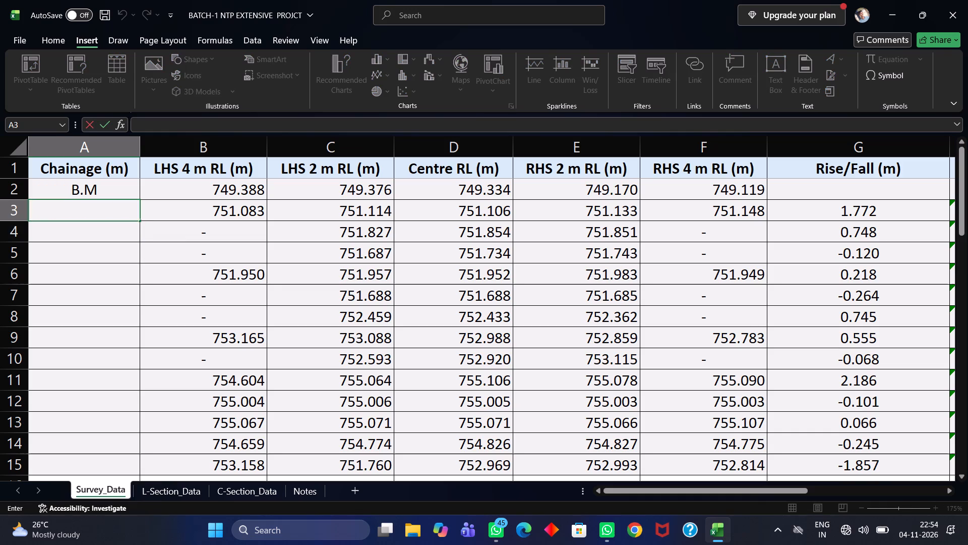
Enter a chainage of 0 in cell A3, directly below the B.M entry.
left_click(114, 215)
key("0")
key("Down")
type("30")
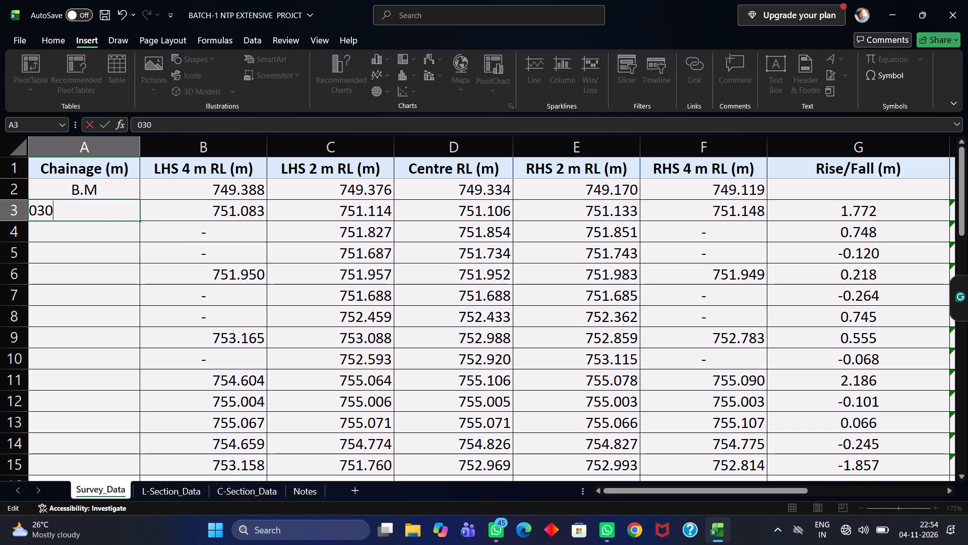
key("BackSpace")
key("BackSpace")
key("Down")
key("Down")
key("Down")
key("Down")
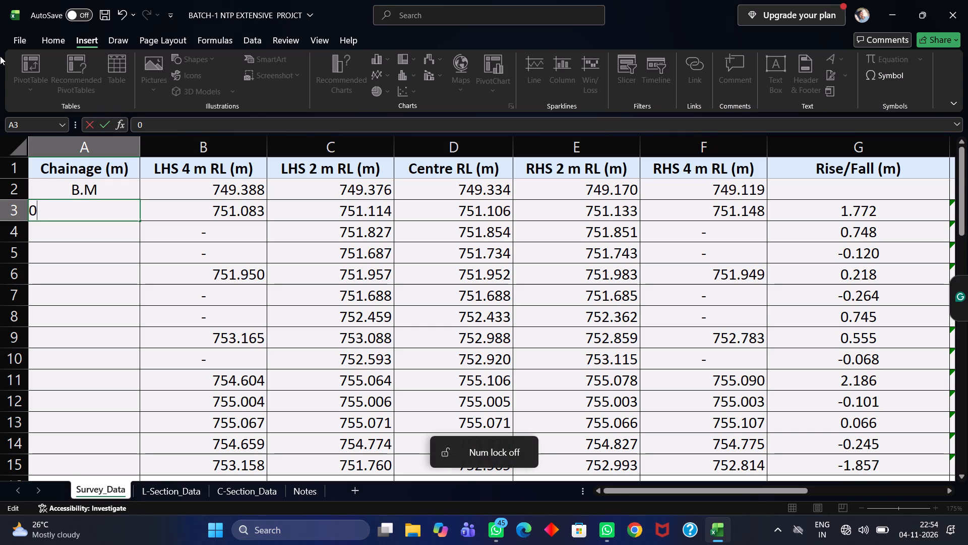
key("Right")
key("Left")
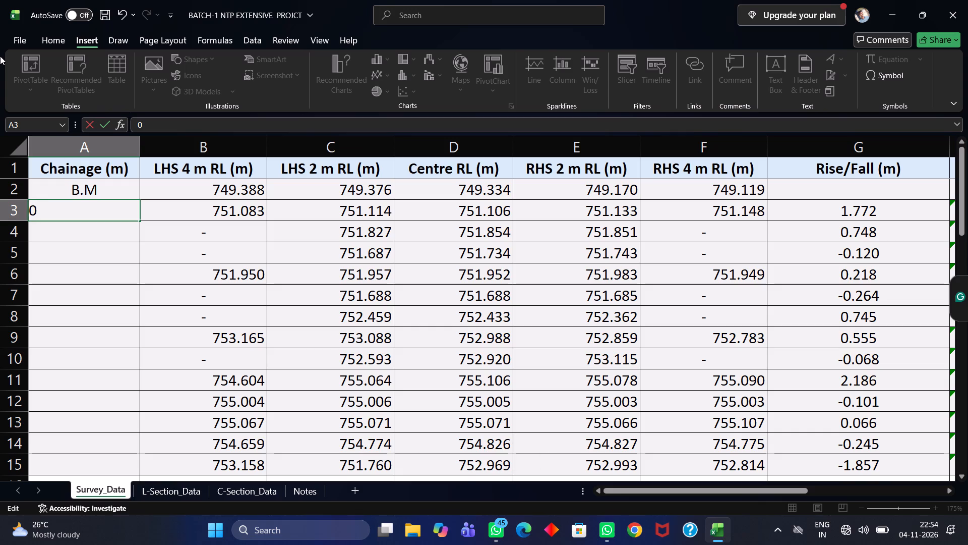
key("Down")
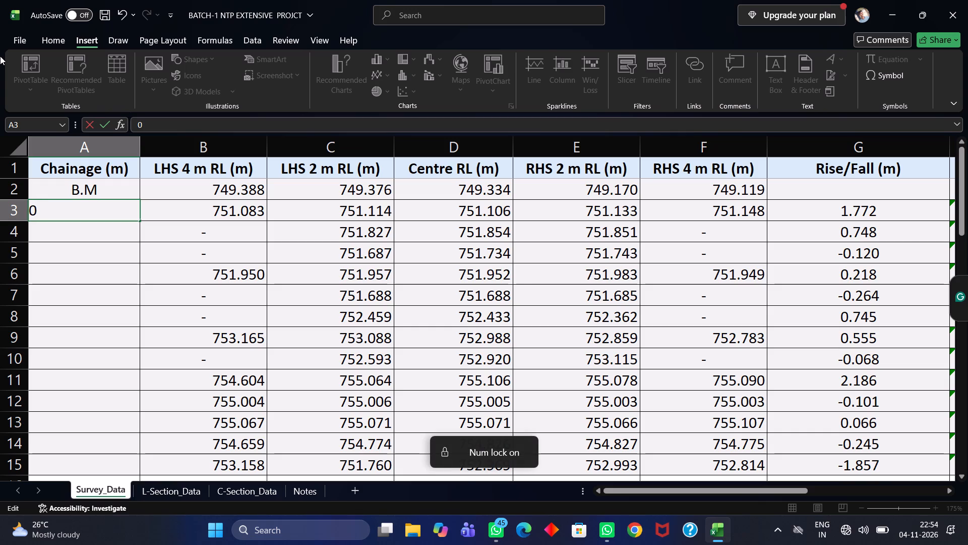
key("Right")
key("Right")
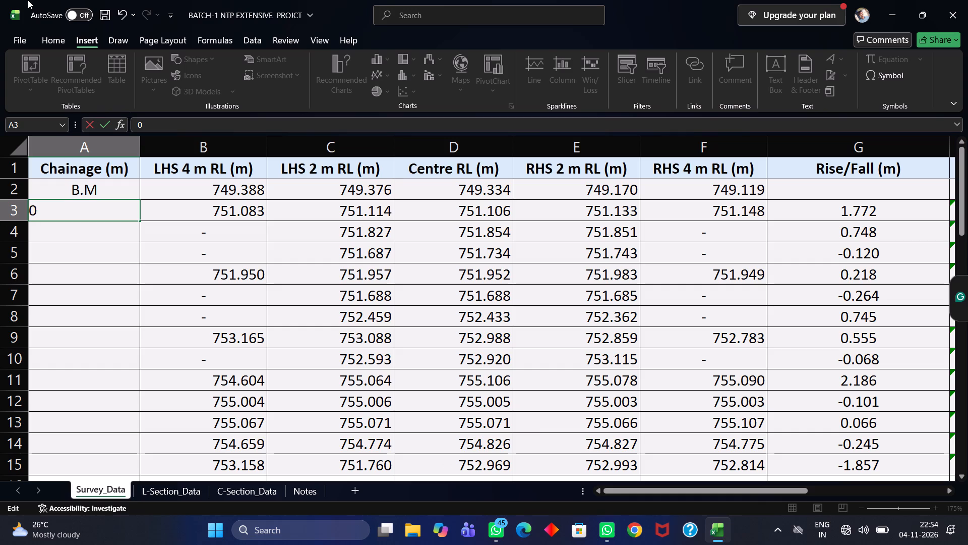
left_click_drag(41, 177, 13, 142)
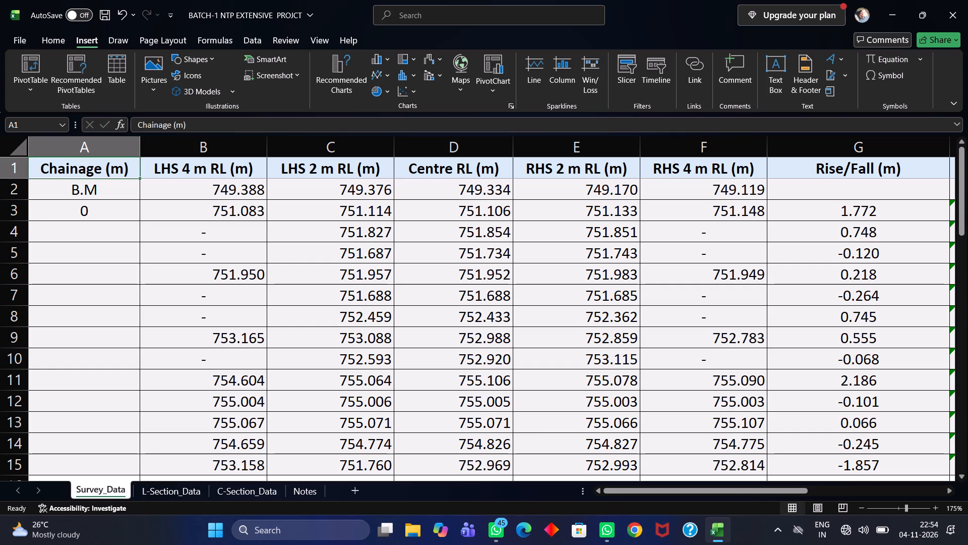
Enter chainages 30 and 40 in cells A4 and A5.
left_click(116, 238)
type("30")
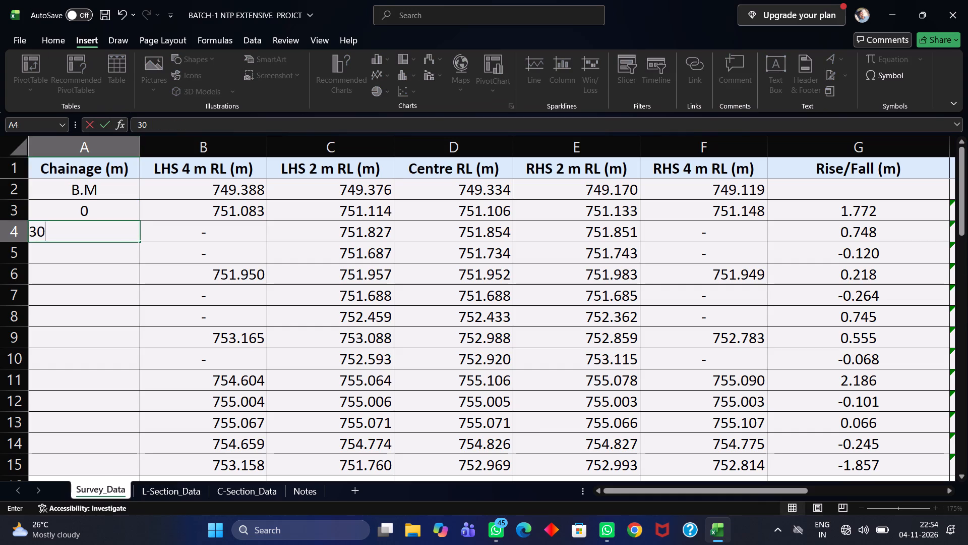
key("Down")
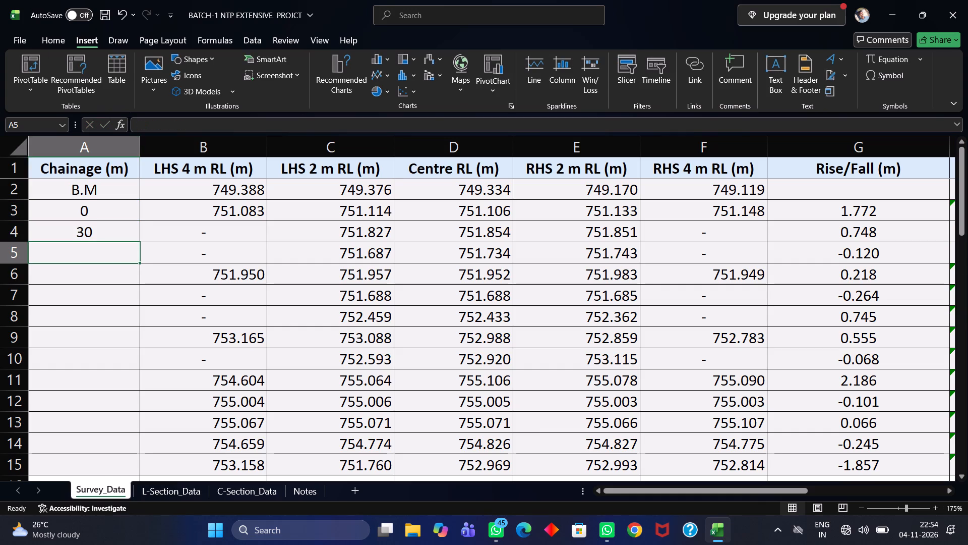
type("40")
key("Down")
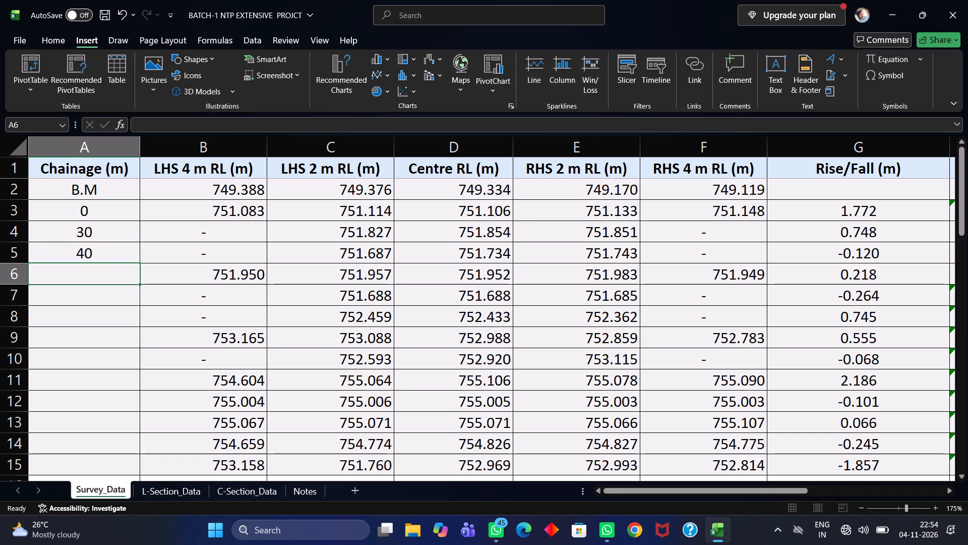
Change the chainage in cell A5 to 60.
left_click_drag(107, 256, 108, 261)
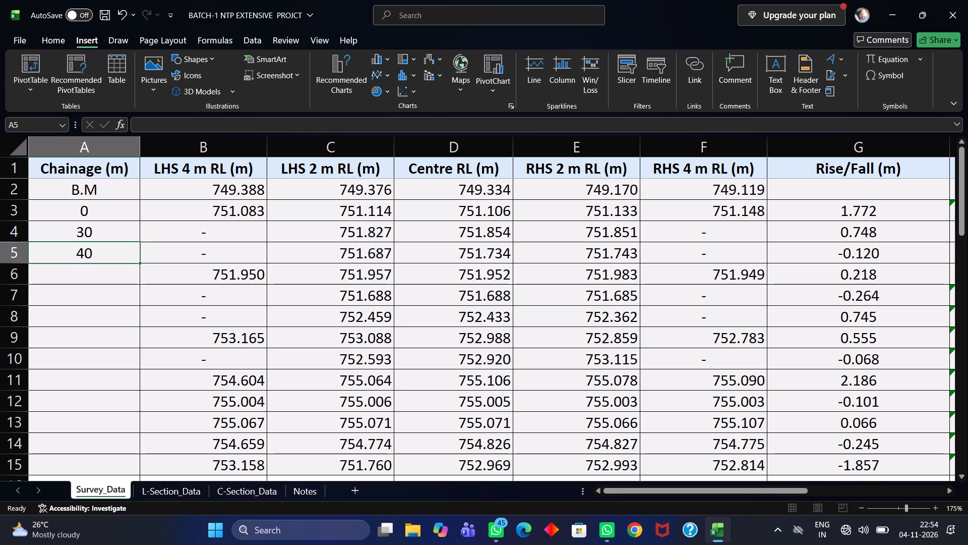
key("BackSpace")
key("BackSpace")
type("60")
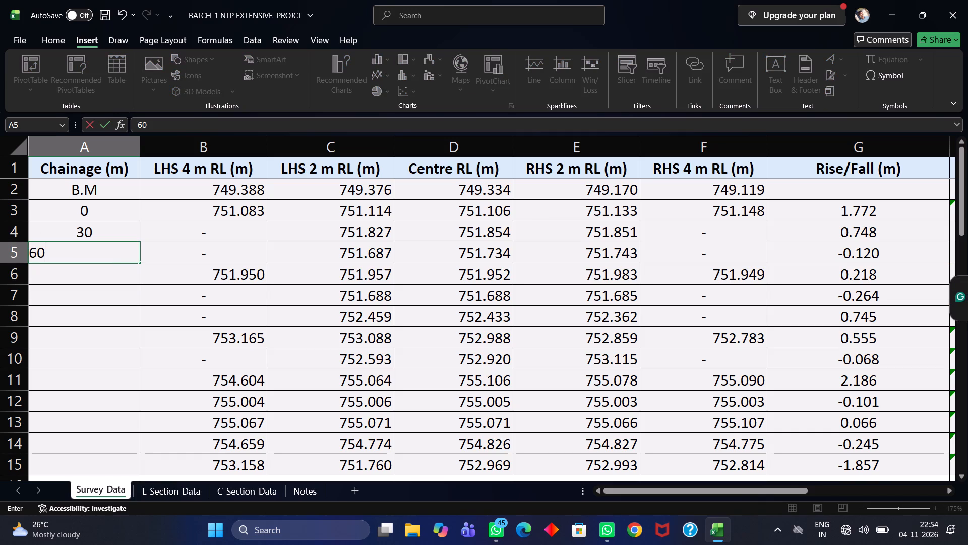
left_click(68, 272)
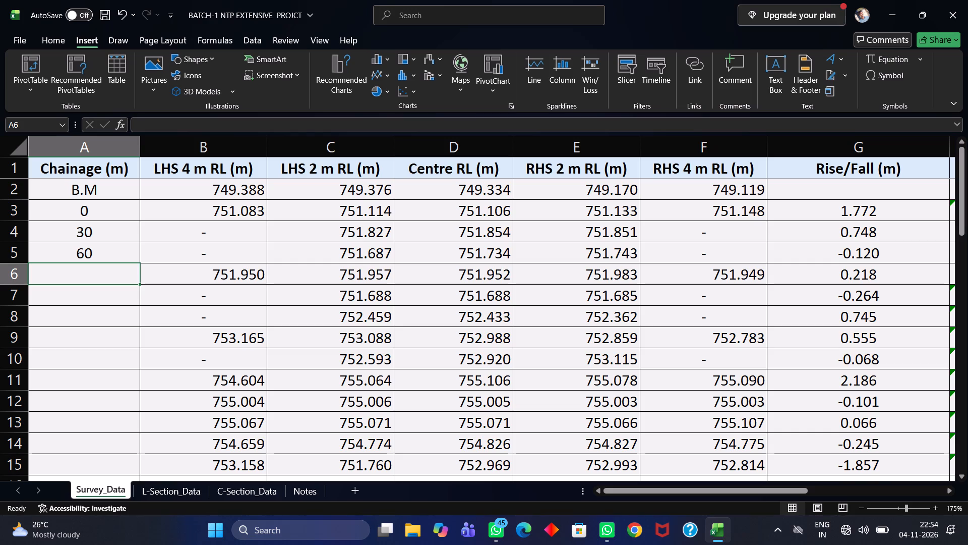
Extend the chainage series in A3:A5 down column A to cell A14, continuing at 30 m intervals up to 330.
left_click_drag(92, 213, 97, 257)
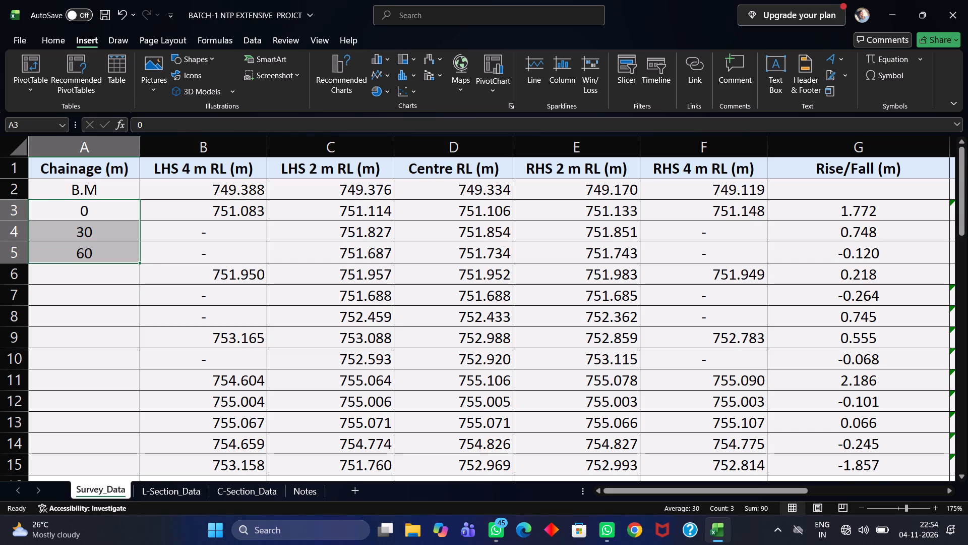
left_click_drag(139, 261, 150, 312)
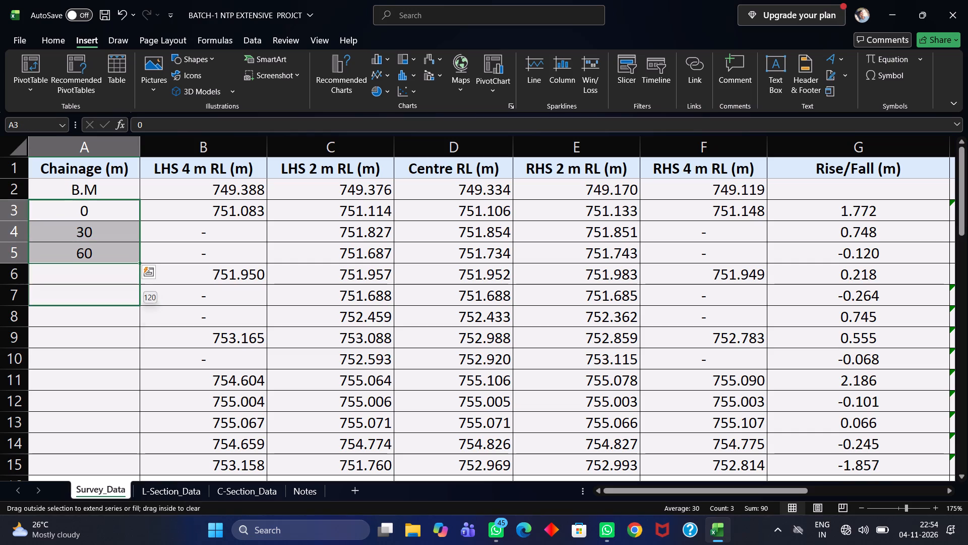
left_click_drag(150, 312, 144, 413)
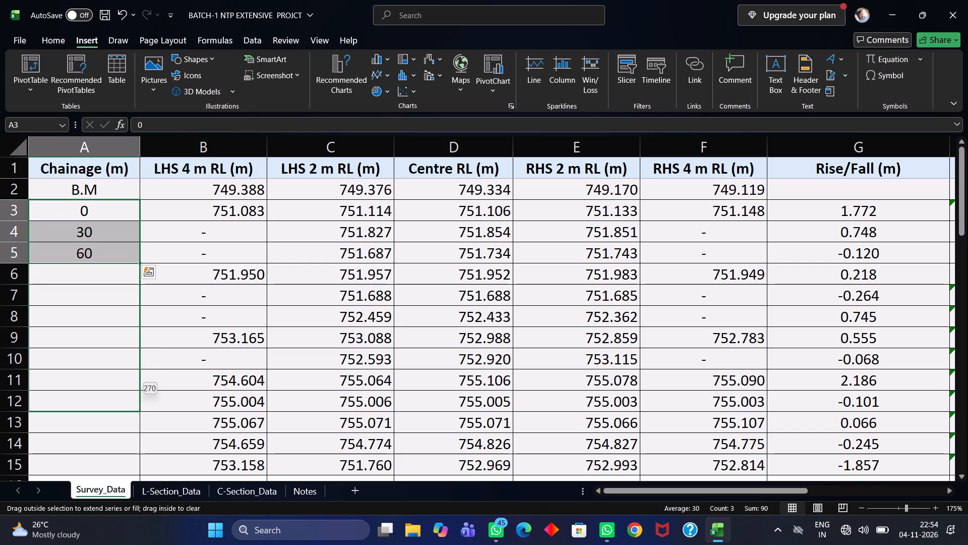
left_click_drag(144, 413, 147, 452)
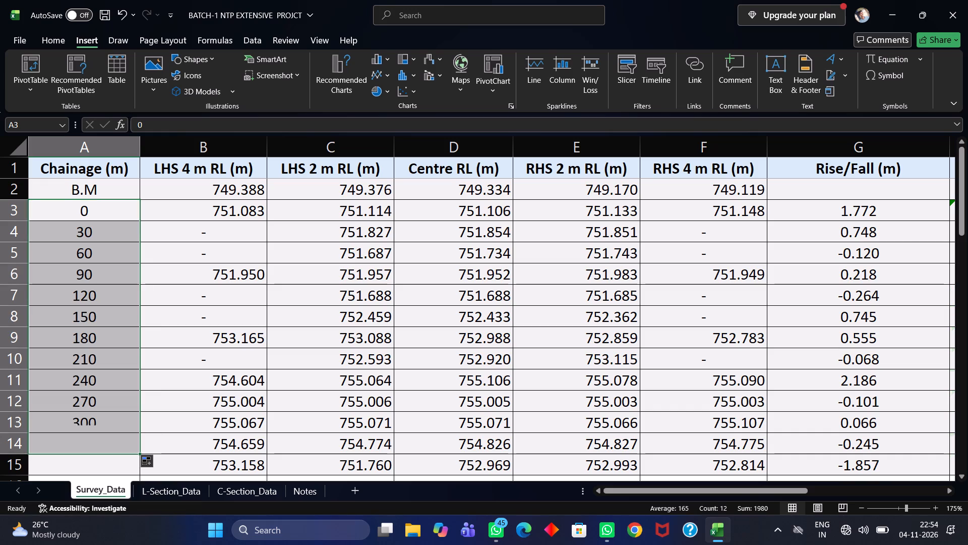
left_click(234, 253)
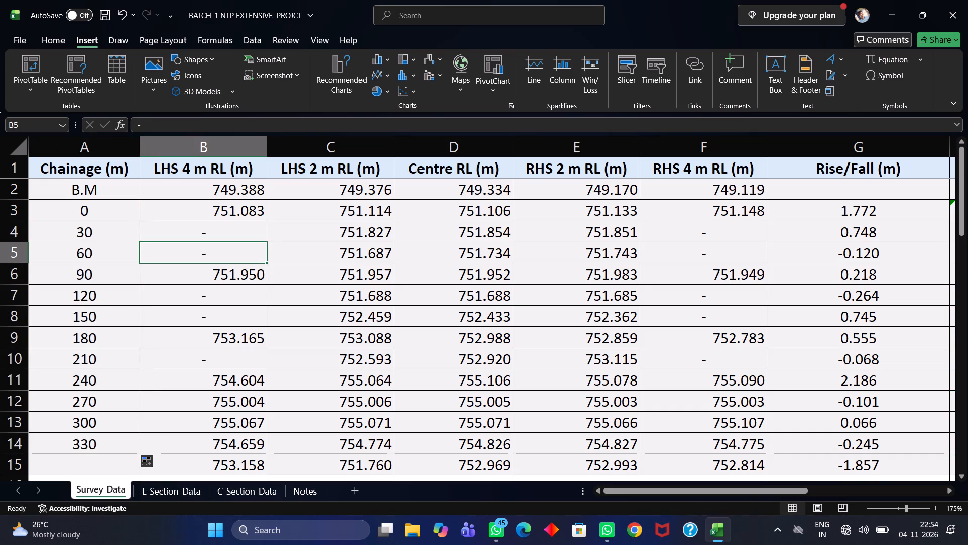
Clear the LHS 4 m RL value in cell B2 of the B.M row.
double_click(112, 233)
left_click(138, 221)
left_click(162, 214)
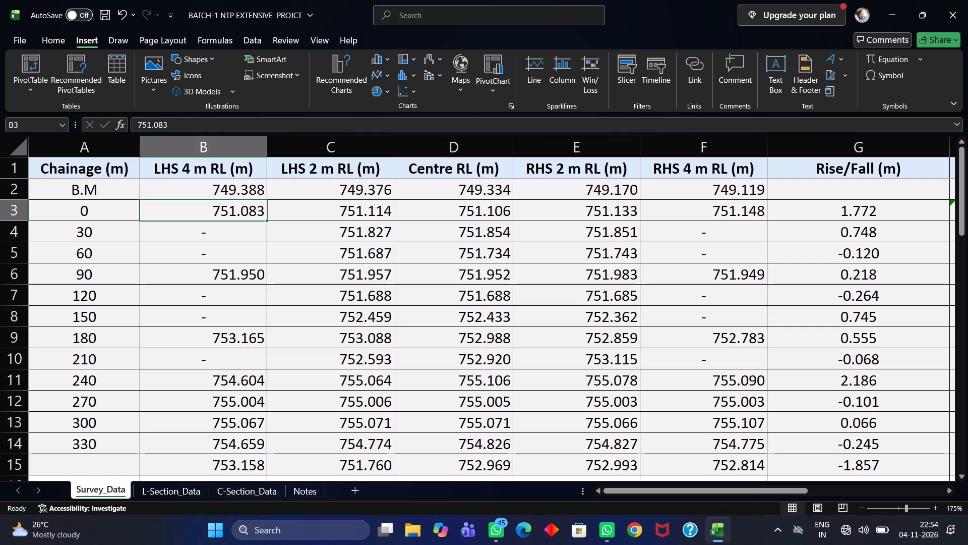
left_click(243, 199)
left_click(236, 195)
left_click(235, 185)
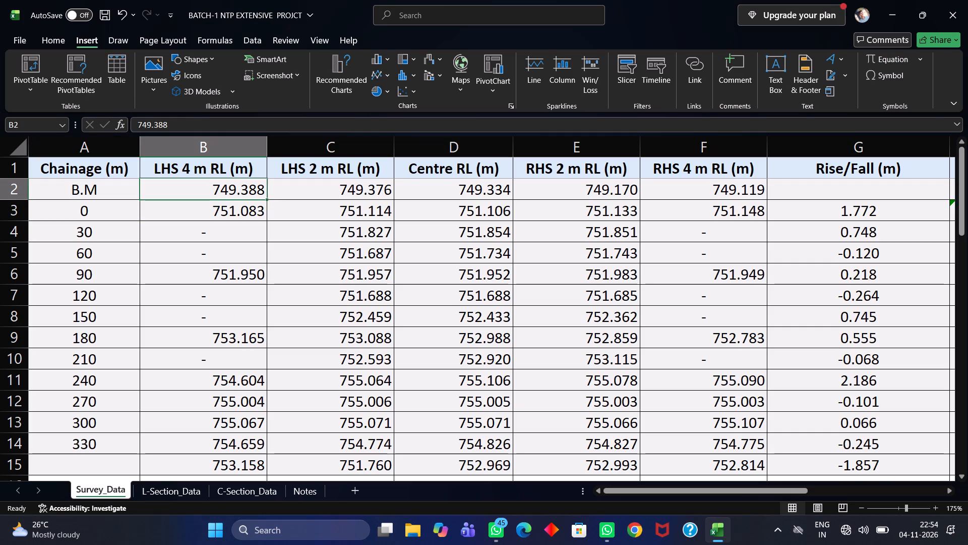
key("BackSpace")
key("BackSpace")
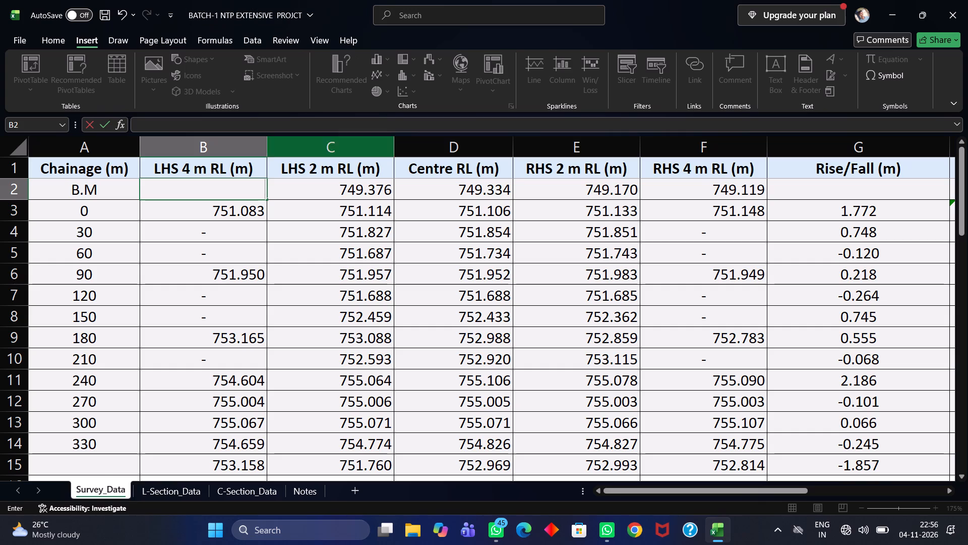
Review the Survey_Data table from the B.M row down to its last rows.
scroll(264, 119, "down", 5)
scroll(274, 249, "down", 4)
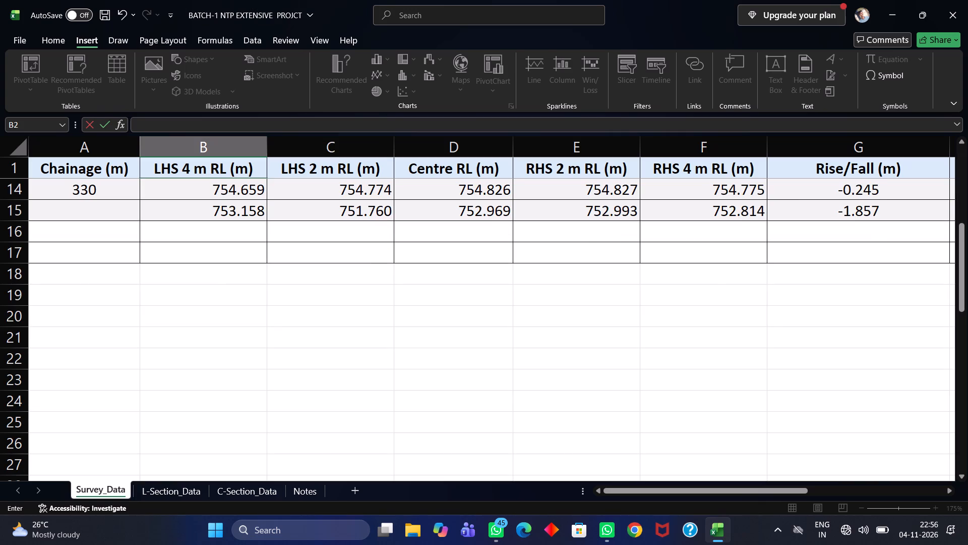
scroll(257, 239, "up", 4)
scroll(228, 223, "down", 5, "ctrl")
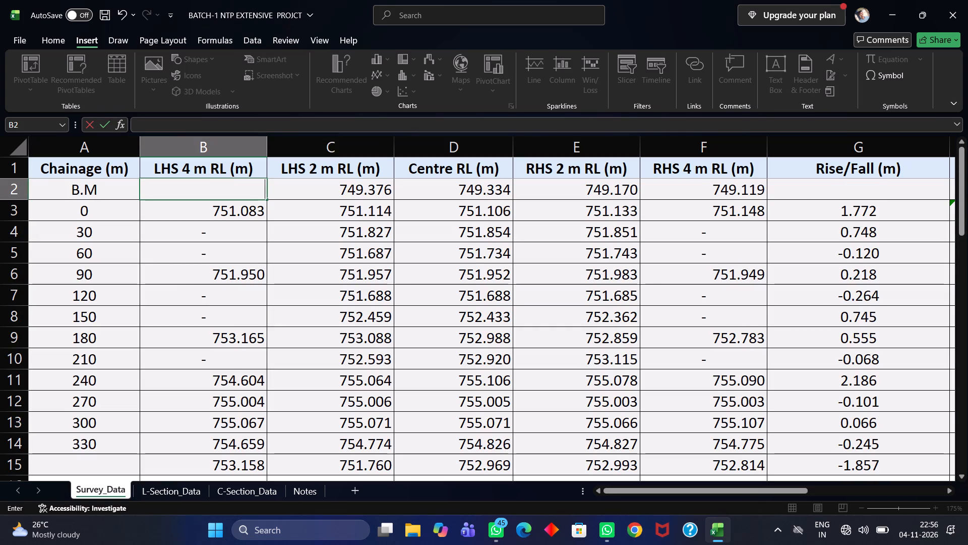
scroll(291, 199, "down", 5, "ctrl")
scroll(281, 194, "up", 5, "ctrl")
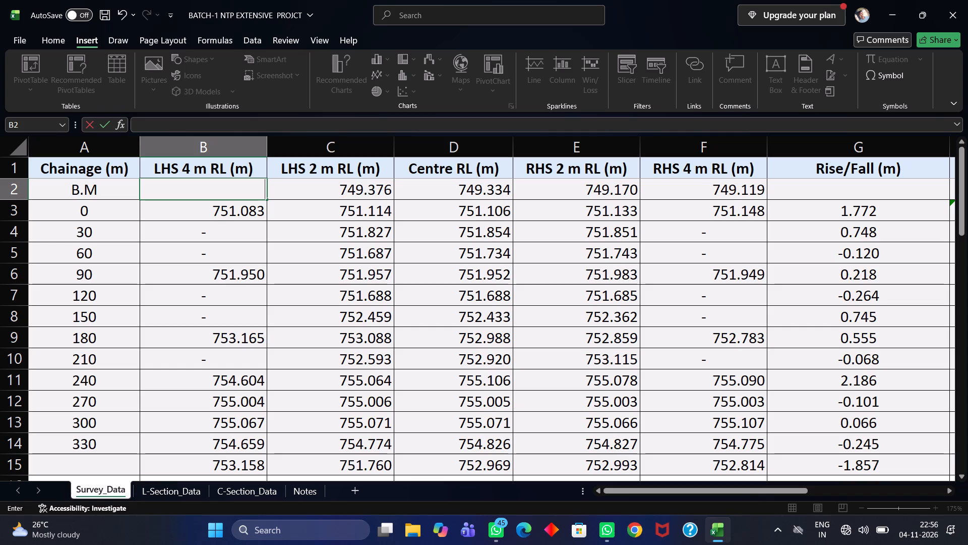
scroll(225, 220, "down", 5, "ctrl")
middle_click(222, 220, "ctrl")
scroll(221, 220, "up", 5, "ctrl")
scroll(221, 220, "down", 2)
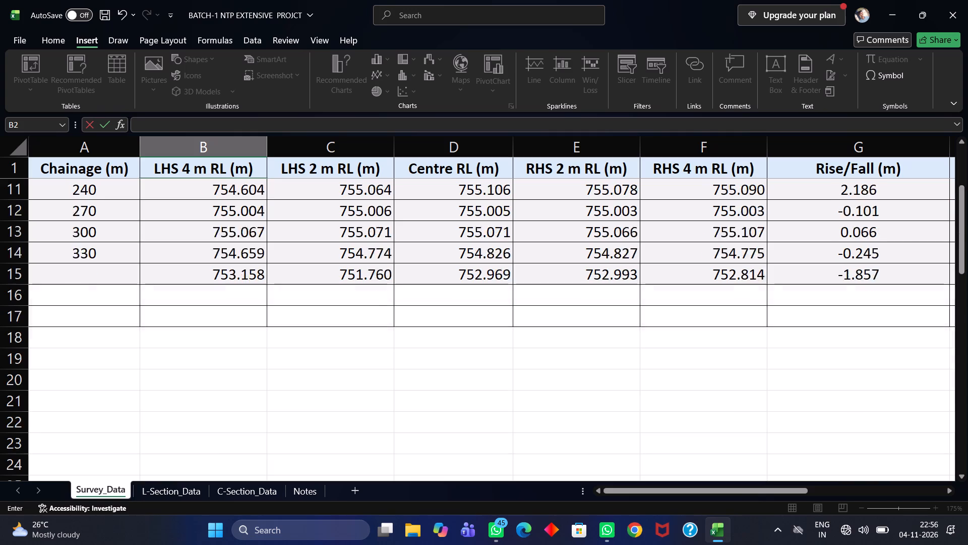
scroll(221, 220, "down", 2)
scroll(221, 220, "up", 8)
scroll(218, 219, "up", 6, "ctrl")
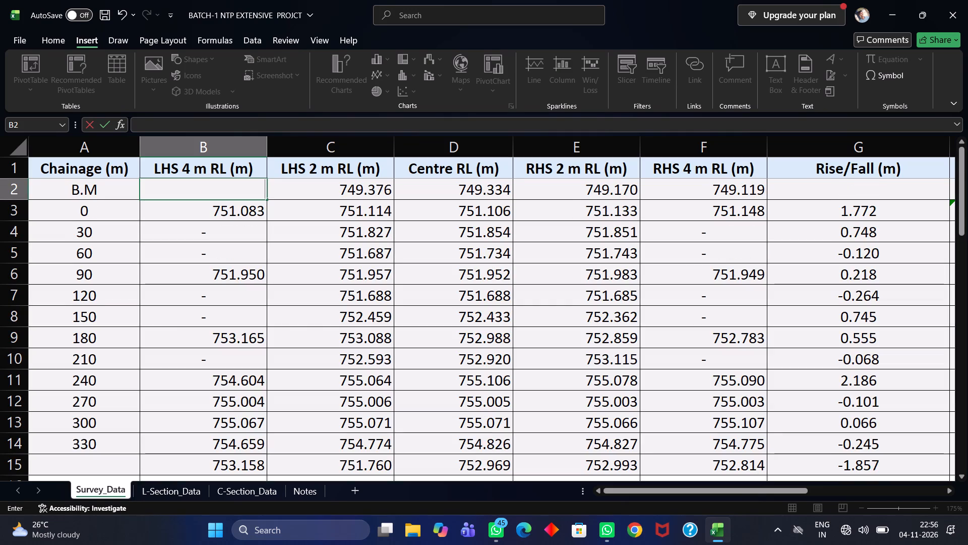
scroll(218, 219, "down", 9, "ctrl")
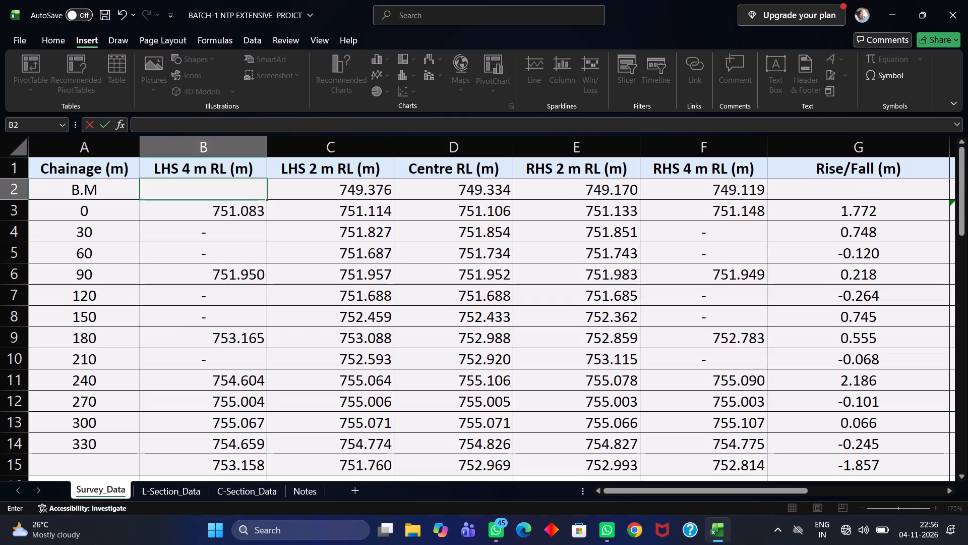
scroll(214, 206, "up", 3, "alt")
scroll(214, 206, "down", 3, "ctrl")
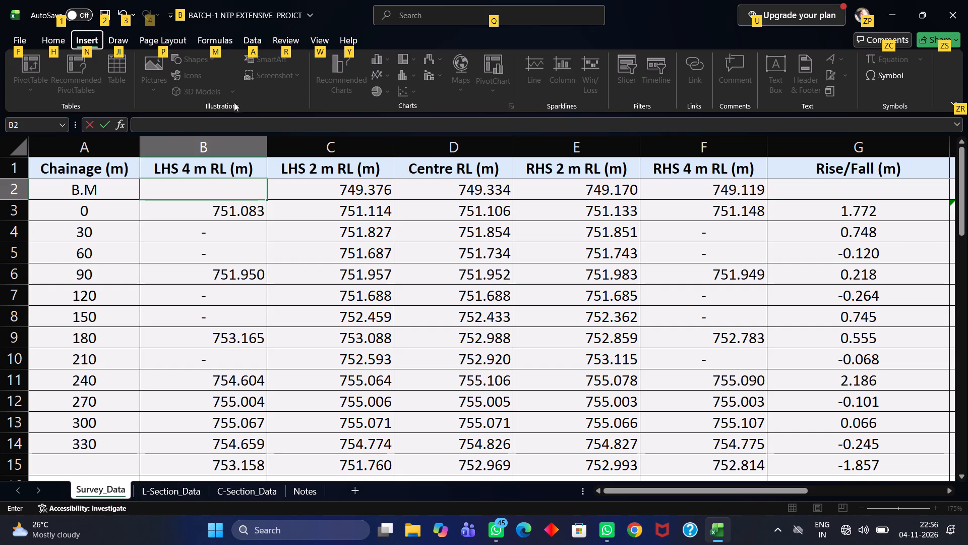
scroll(221, 222, "up", 5)
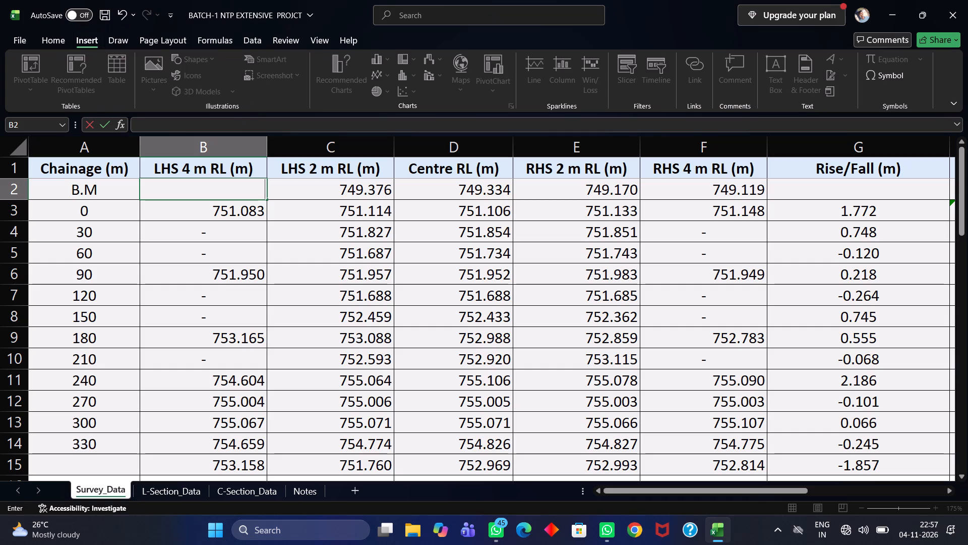
scroll(182, 394, "down", 9, "ctrl")
middle_click(181, 394)
scroll(181, 394, "up", 6, "ctrl")
Clear the old chainages in cells A3 to A15 of the L-Section_Data sheet, keeping the 0 m entry in A2.
left_click(257, 500)
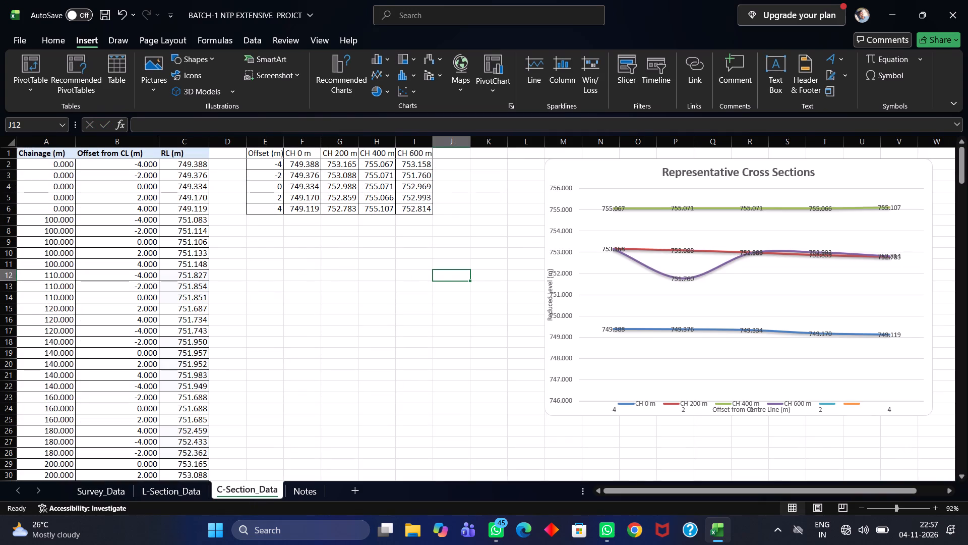
left_click(198, 484)
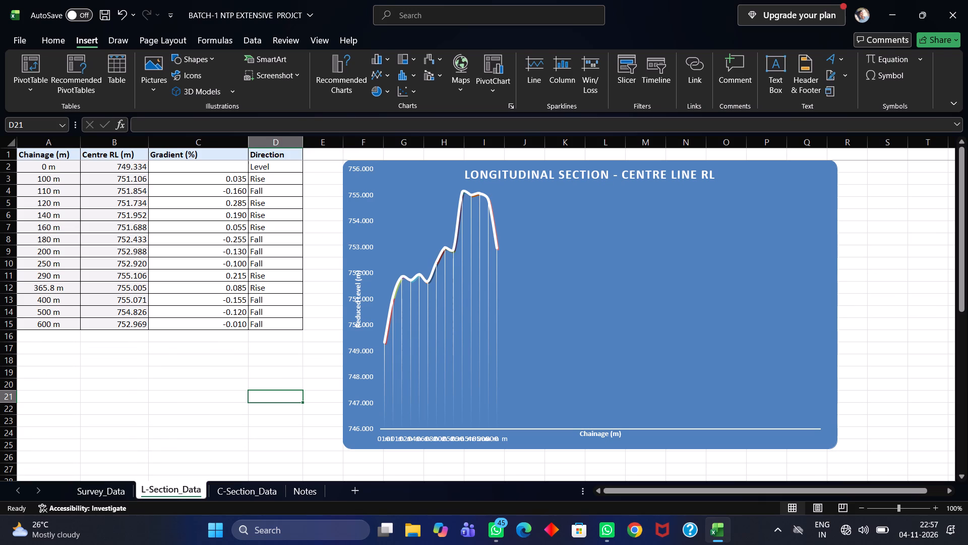
left_click_drag(65, 179, 46, 322)
left_click(46, 322)
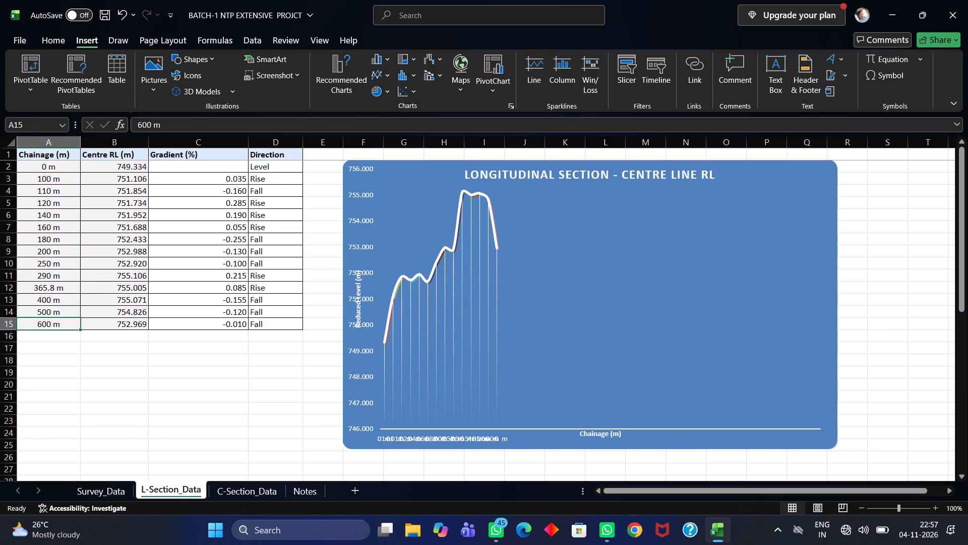
key("Delete")
left_click_drag(55, 180, 57, 319)
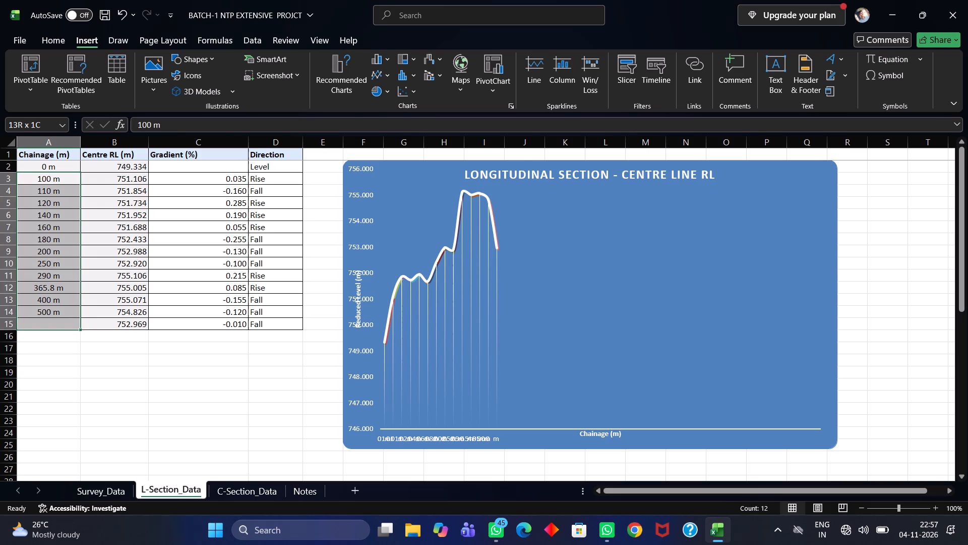
left_click_drag(57, 319, 54, 310)
key("Delete")
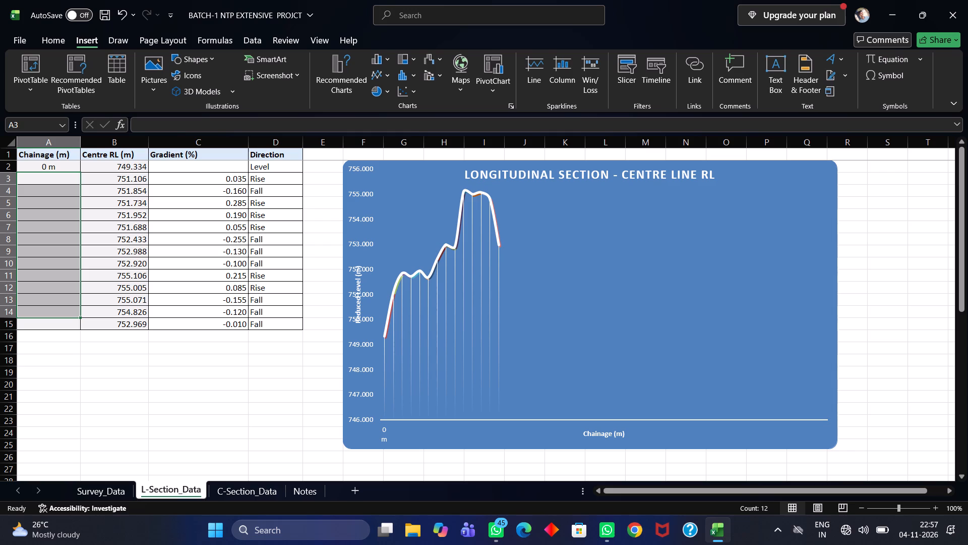
Enter chainages 30, 60 and 80 in cells A3, A4 and A5 of the L-Section_Data sheet.
type("30")
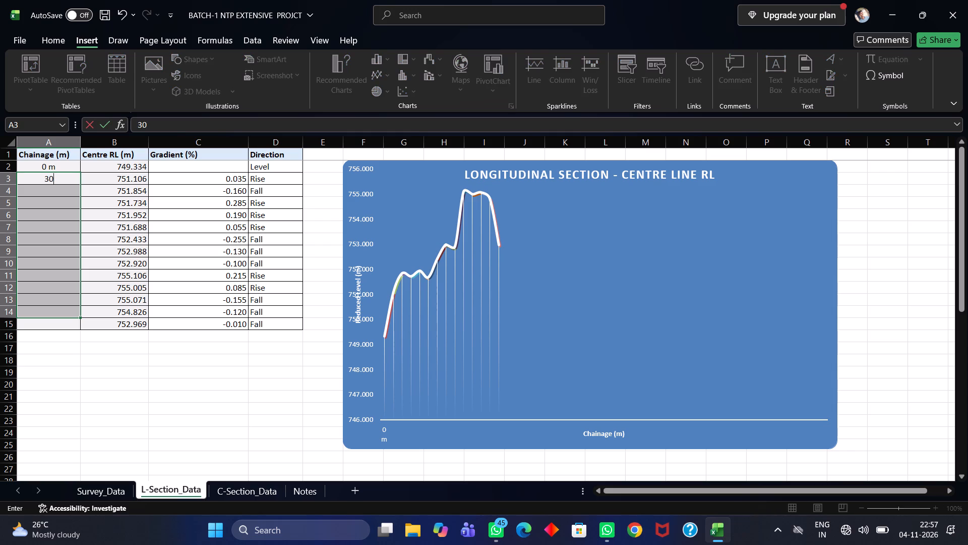
key("Down")
type("60")
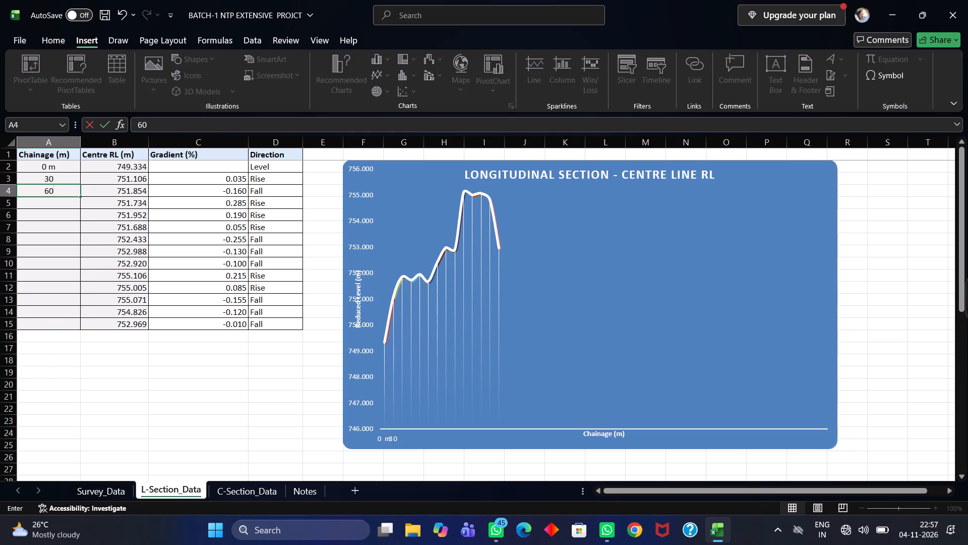
key("Down")
key("8")
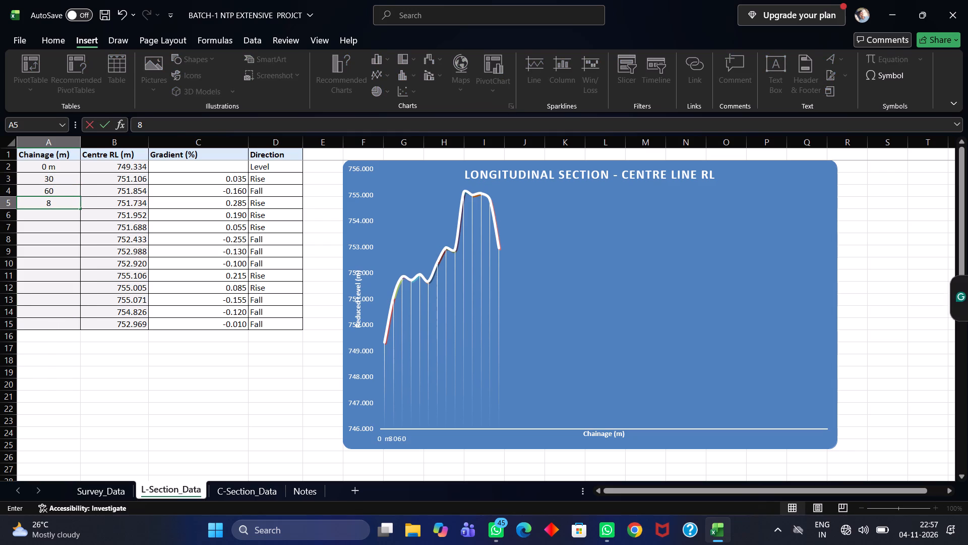
key("0")
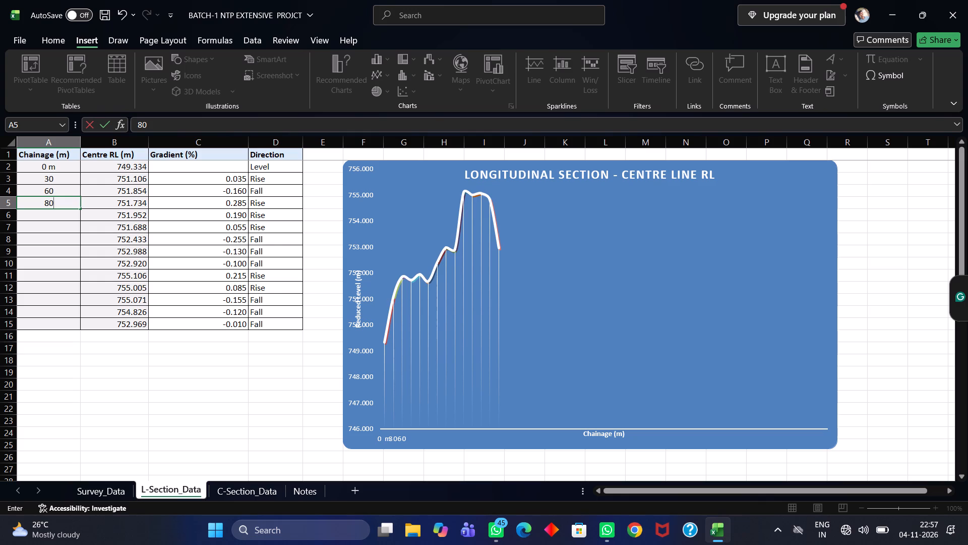
key("Down")
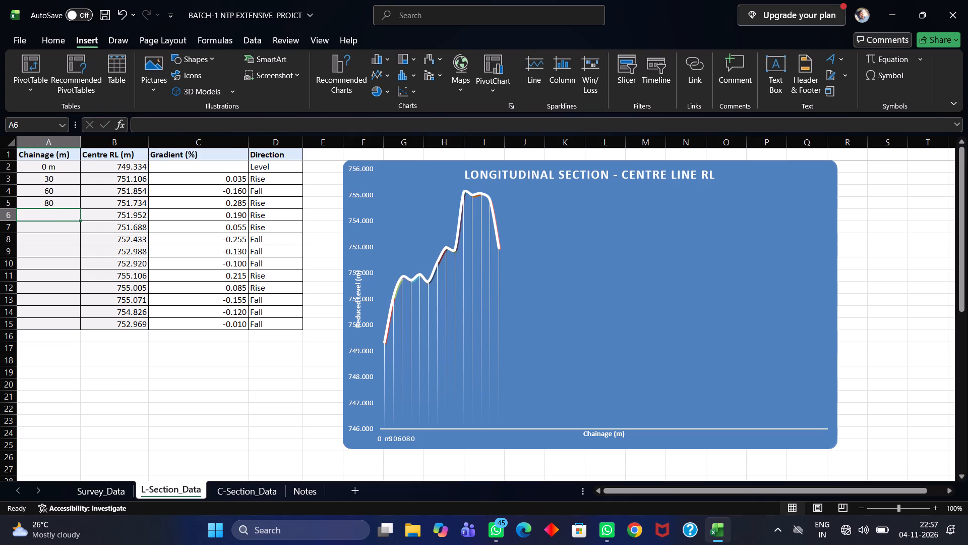
Change the chainage in cell A5 to 90.
double_click(52, 201)
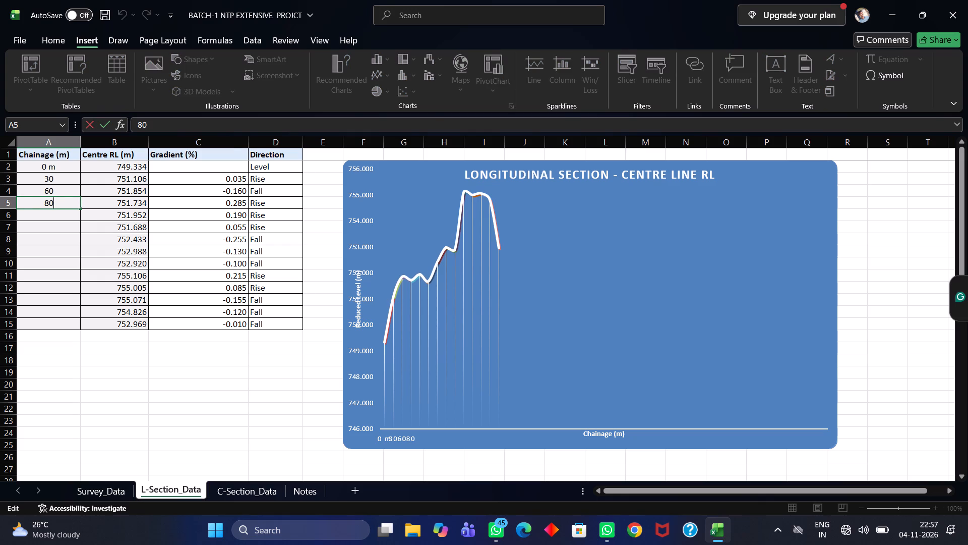
key("BackSpace")
key("BackSpace")
type("90")
key("Down")
key("Down")
left_click(24, 216)
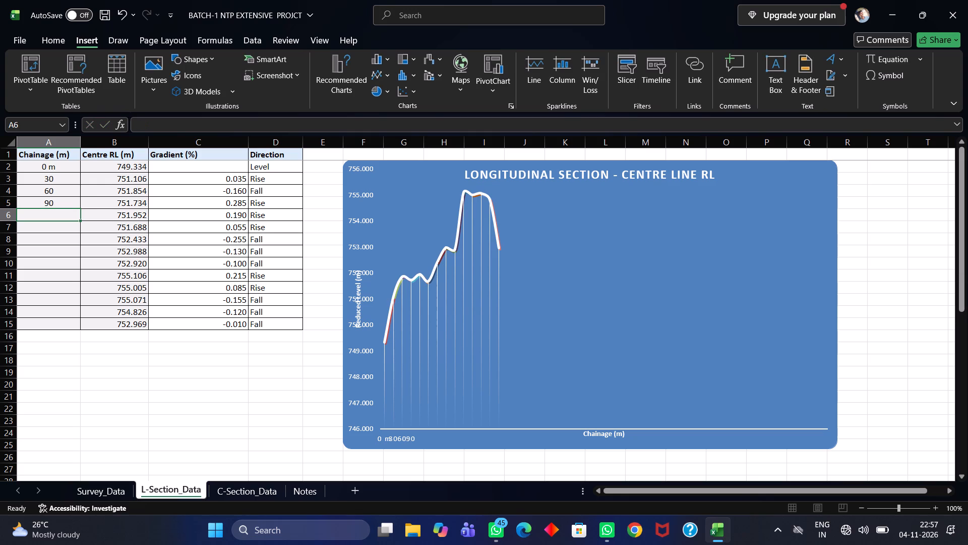
Enter the chainage 120 in cell A6 of the L-Section_Data sheet.
type("120")
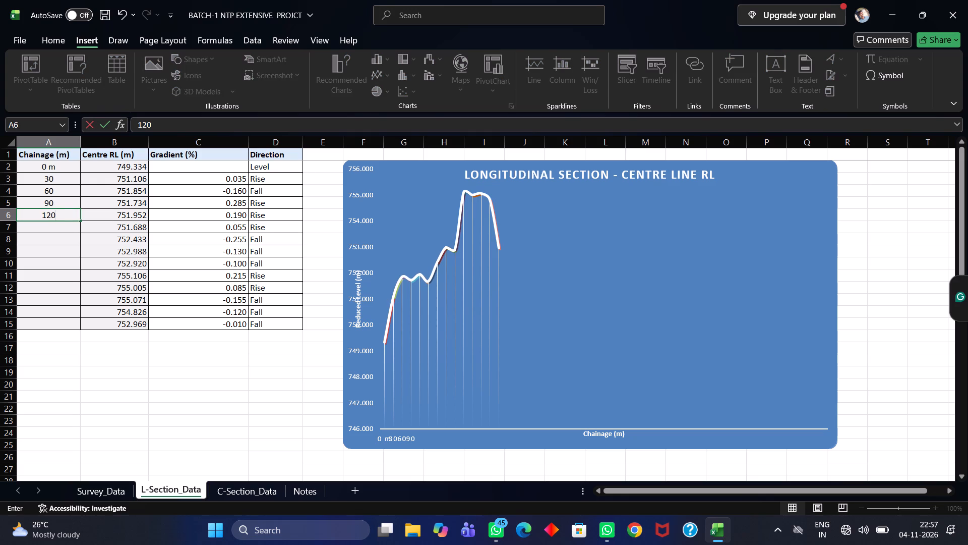
left_click_drag(61, 167, 65, 210)
left_click(83, 219)
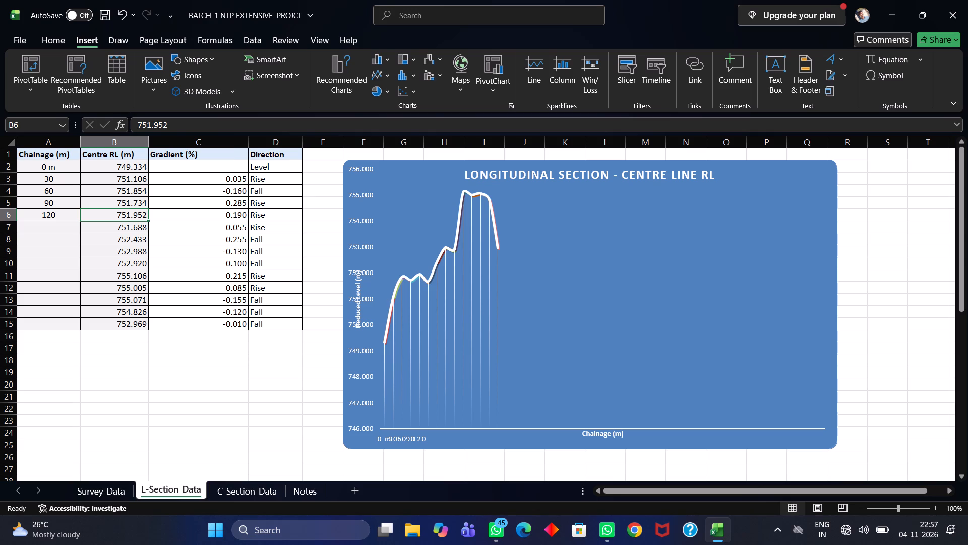
Remove the unit from the first chainage in cell A2 so it reads 0.
double_click(64, 169)
key("BackSpace")
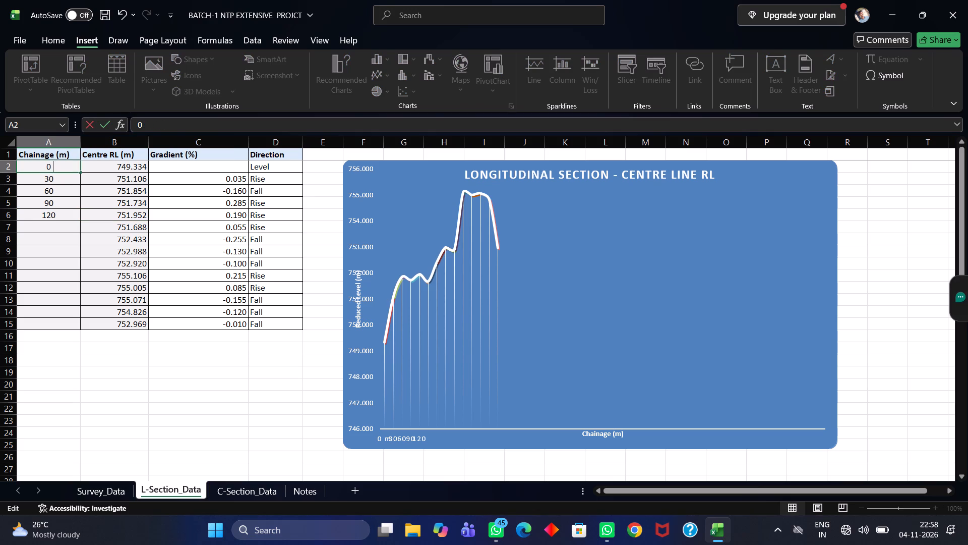
left_click_drag(57, 168, 58, 176)
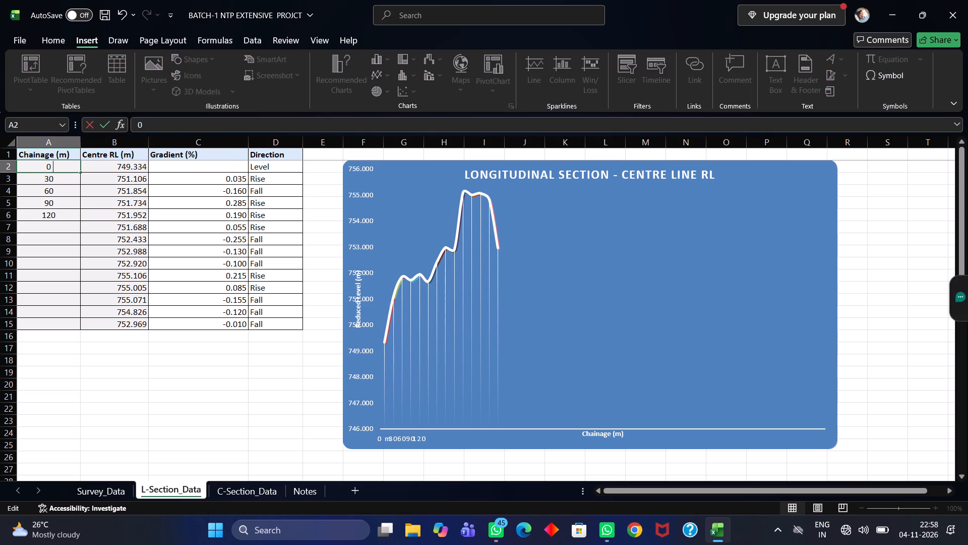
left_click(59, 172)
Extend the 30 m chainage series from cells A2 to A6 down to A13, ending at 330.
left_click_drag(59, 165, 65, 215)
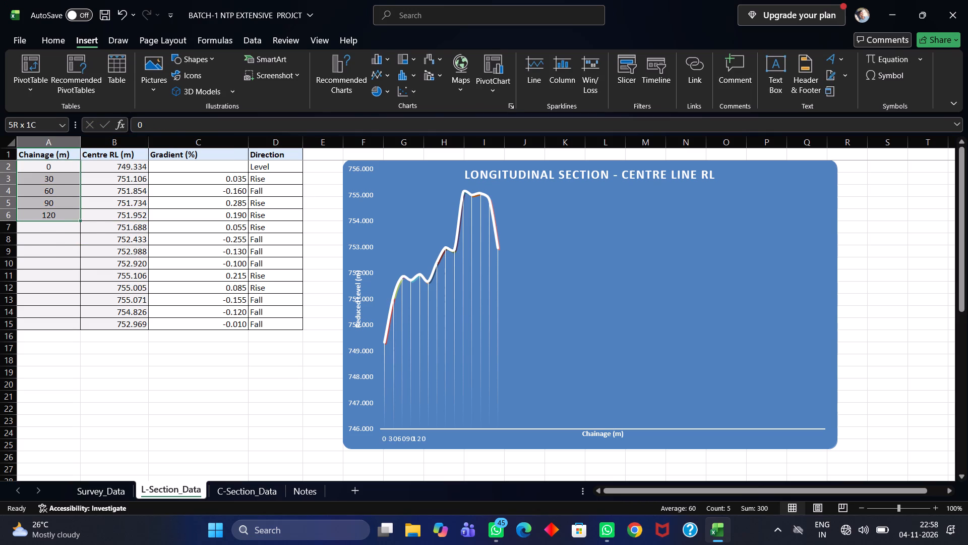
left_click_drag(65, 215, 65, 216)
left_click_drag(79, 220, 78, 273)
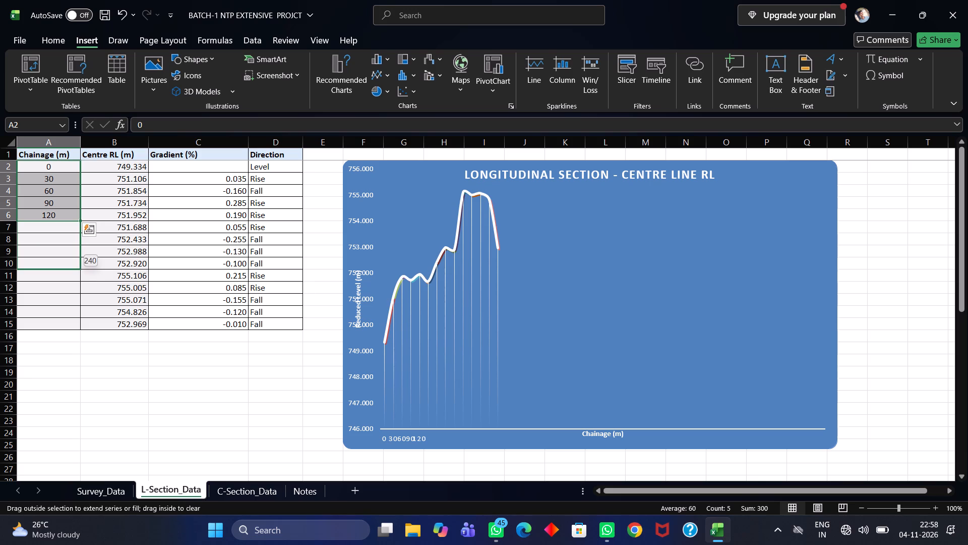
left_click_drag(78, 273, 81, 301)
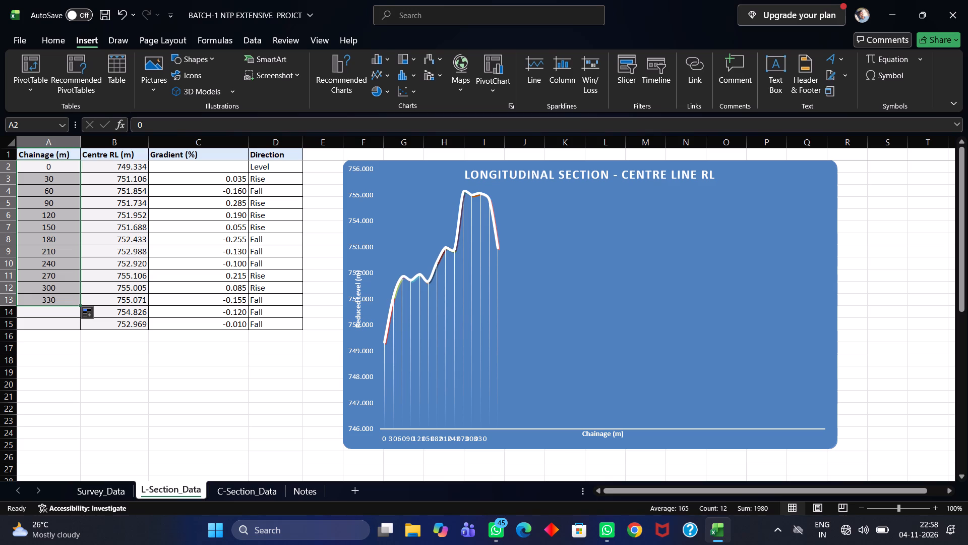
Clear all Centre RL values in cells B2 to B15 of the L-Section_Data sheet.
left_click(139, 165)
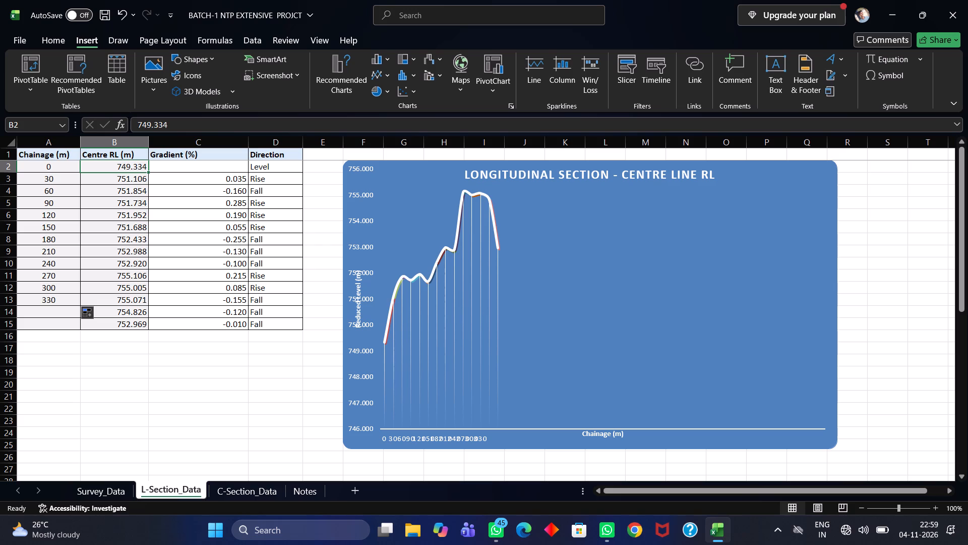
left_click_drag(104, 166, 126, 277)
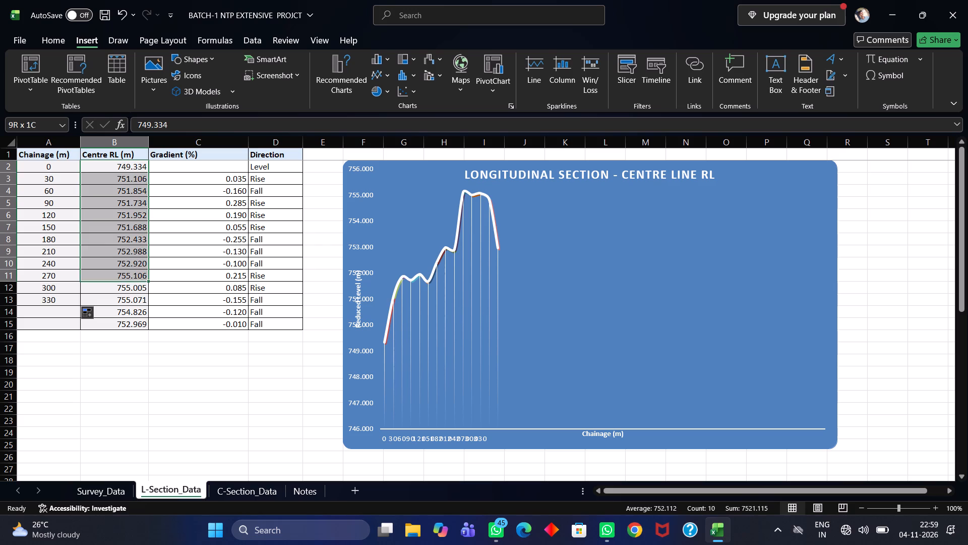
left_click_drag(126, 277, 124, 323)
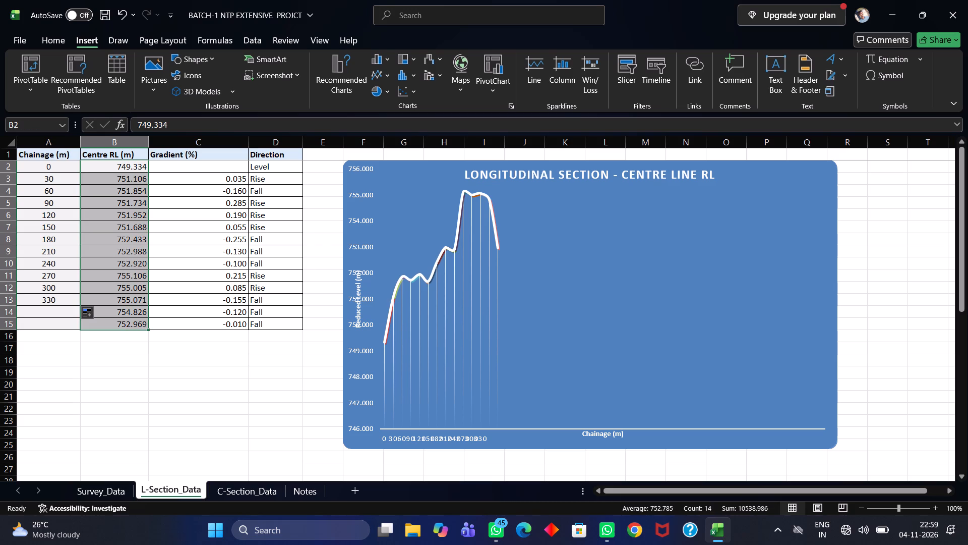
key("Delete")
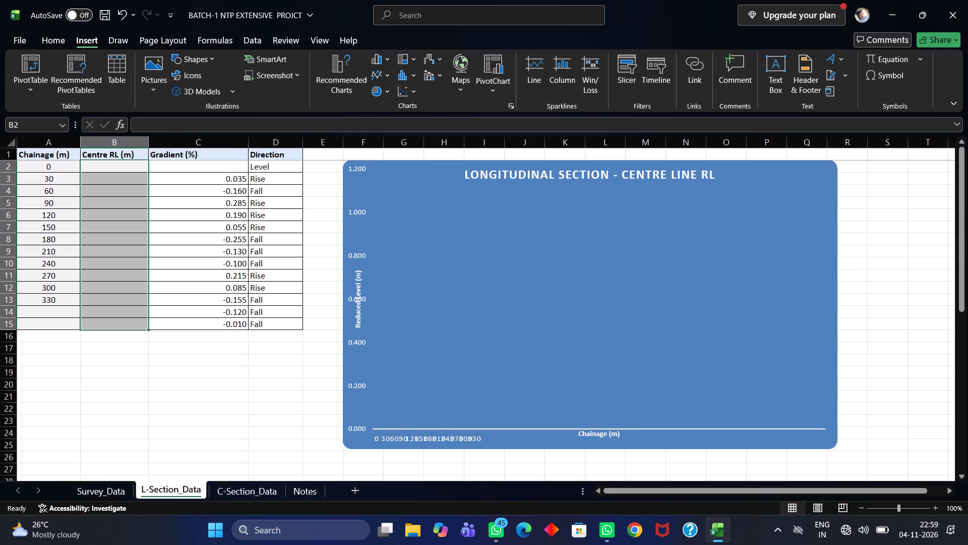
left_click(114, 168)
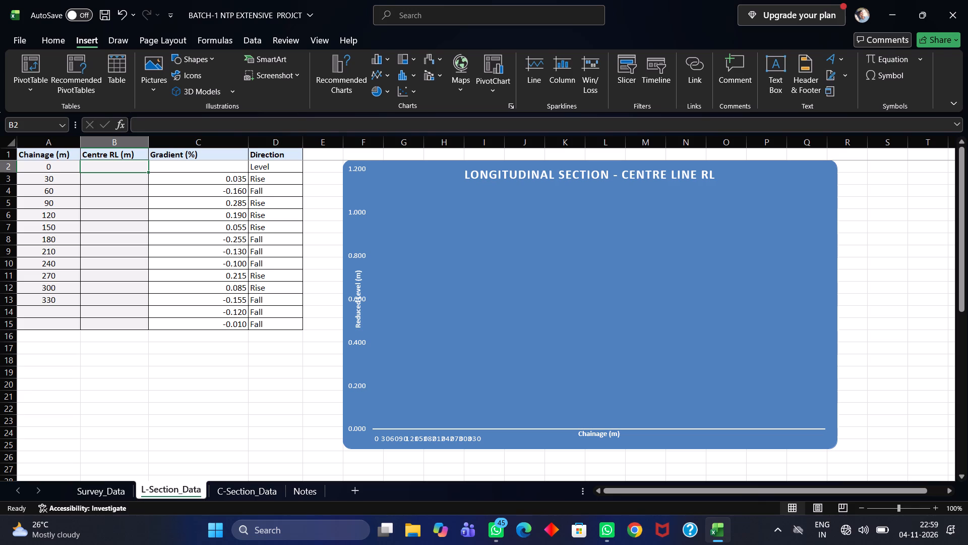
left_click_drag(189, 359, 203, 411)
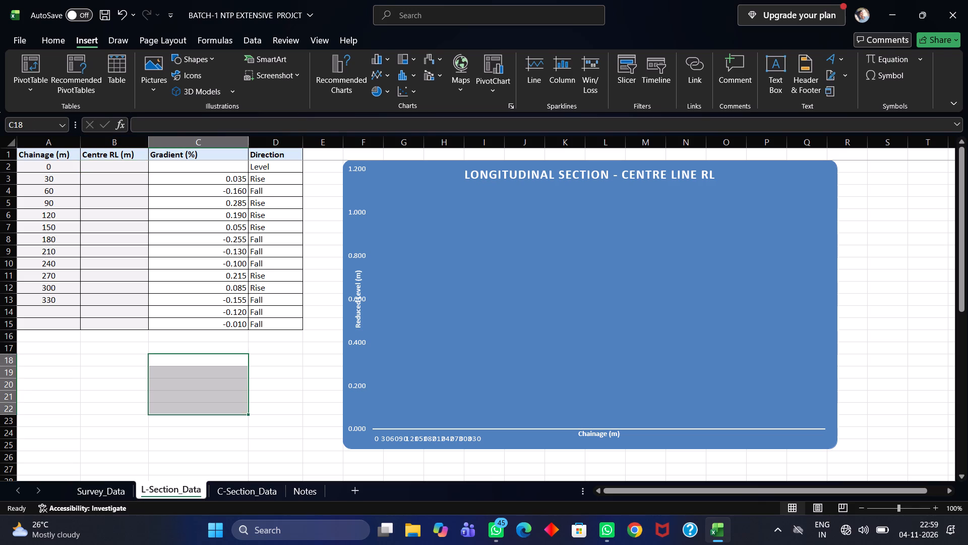
Examine the chainage, offset and RL rows and the cross-section table and chart on the C-Section_Data sheet.
left_click(248, 484)
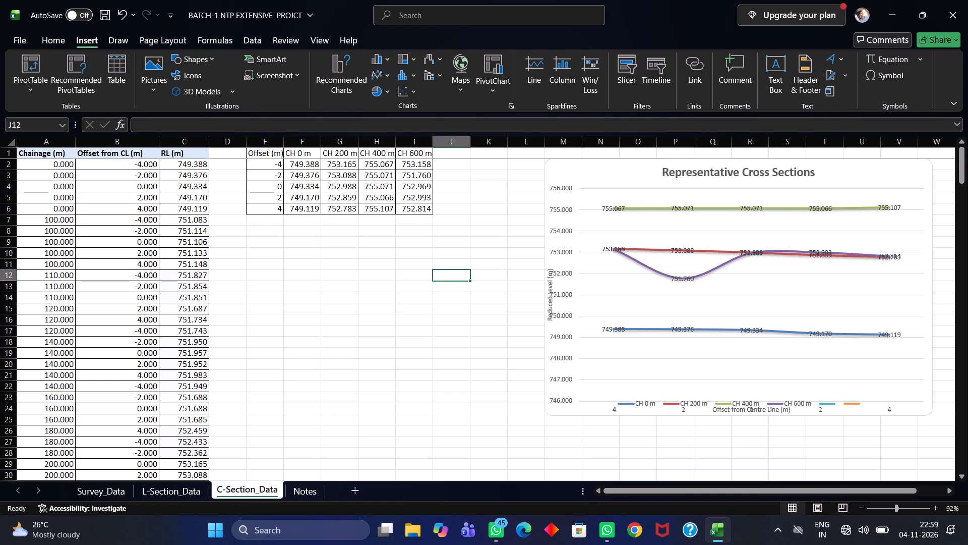
scroll(233, 321, "down", 6)
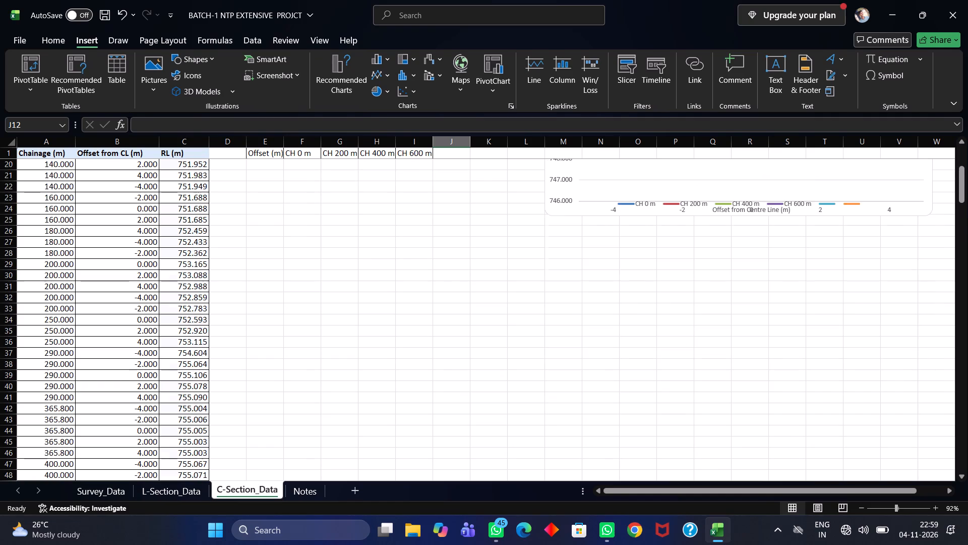
scroll(233, 317, "down", 7)
scroll(235, 315, "up", 7)
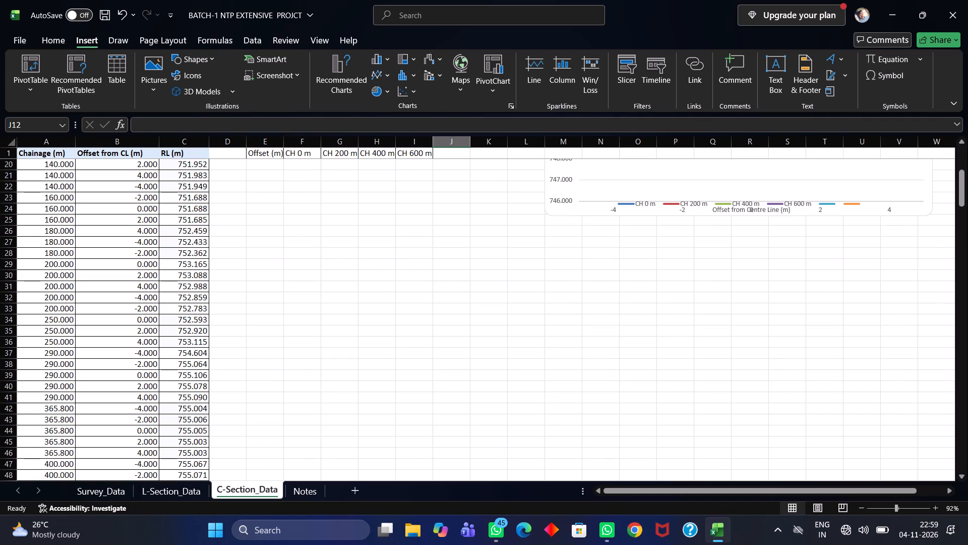
scroll(235, 315, "up", 5)
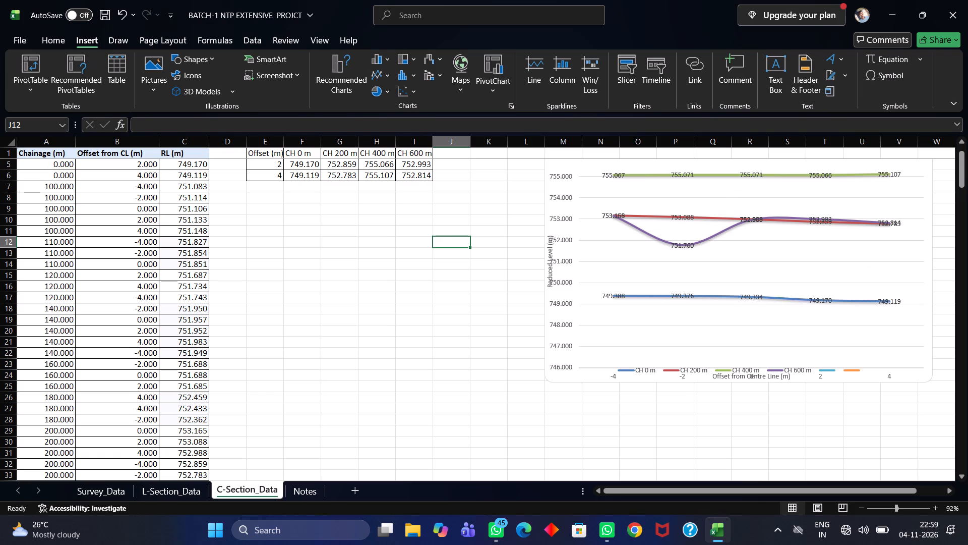
scroll(235, 315, "up", 2)
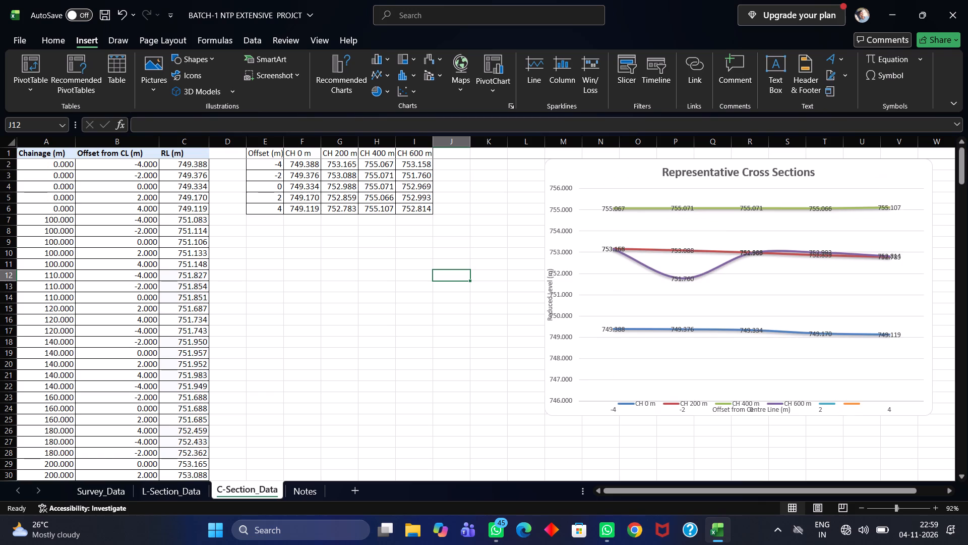
scroll(235, 315, "up", 1)
scroll(235, 315, "down", 5)
Review the whole Survey_Data table, from the B.M row to the last rows and across to the Direction column.
left_click(104, 486)
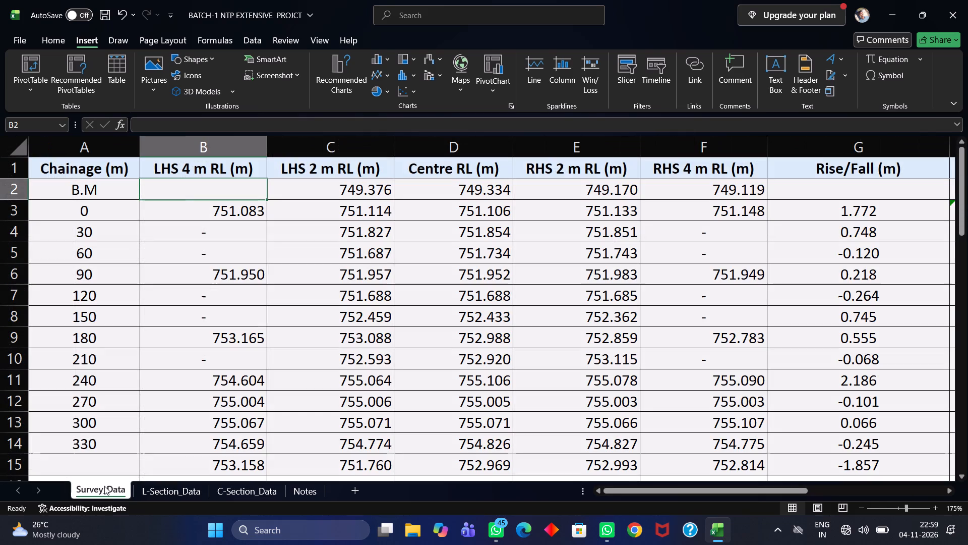
scroll(156, 412, "up", 4)
scroll(156, 412, "down", 4)
scroll(156, 409, "up", 4)
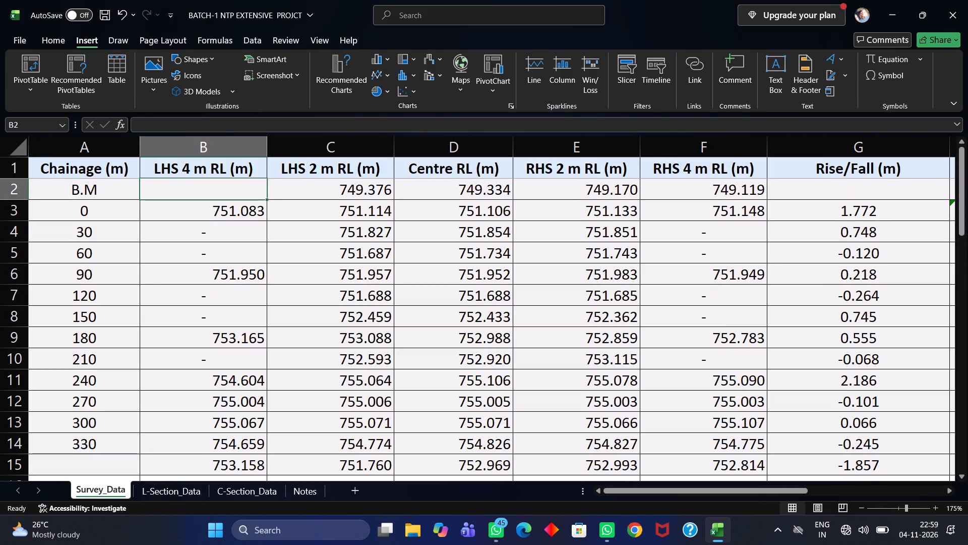
scroll(154, 406, "up", 2)
scroll(154, 406, "down", 3)
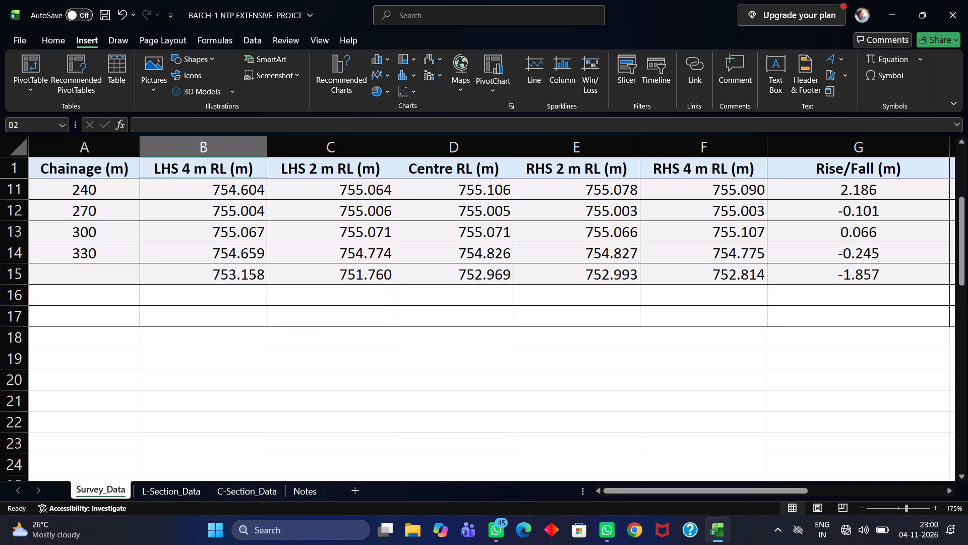
scroll(153, 404, "down", 6, "ctrl")
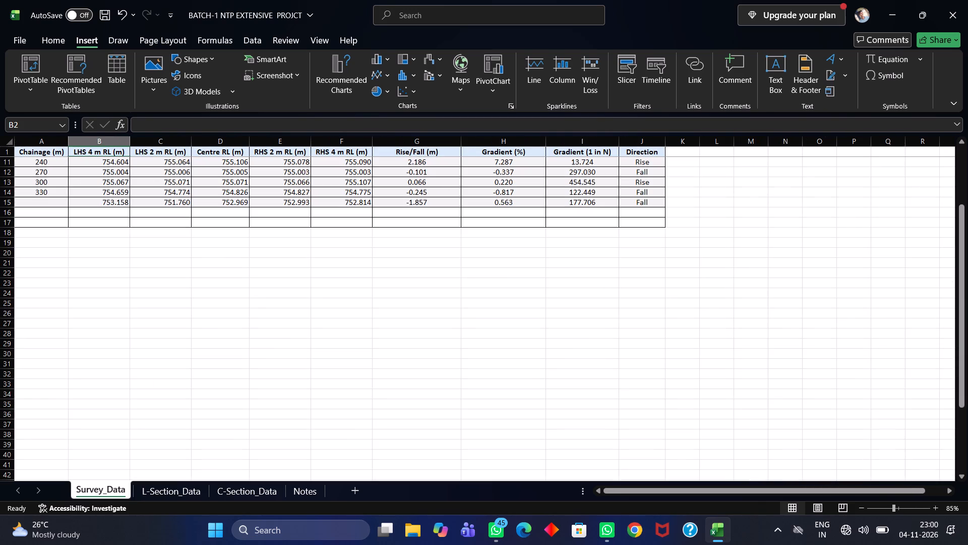
scroll(138, 348, "up", 6)
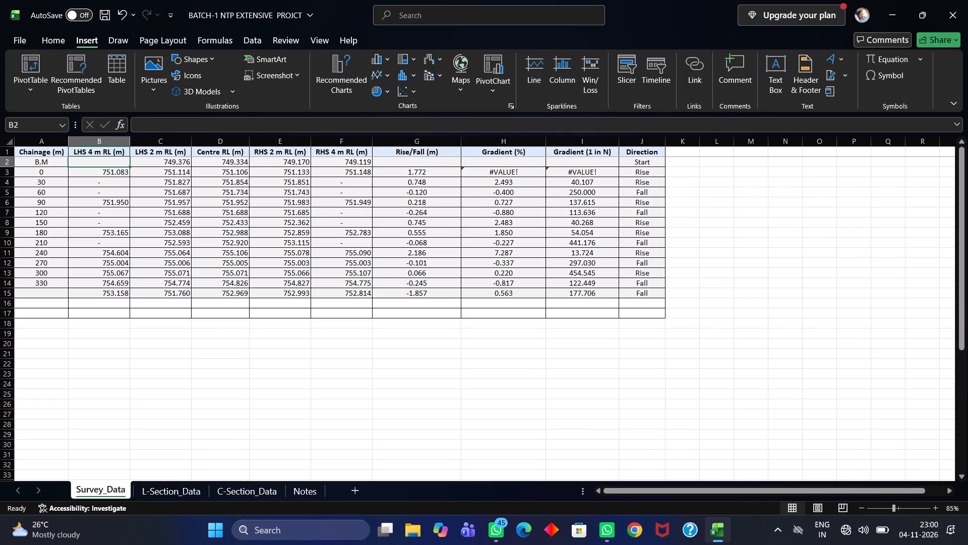
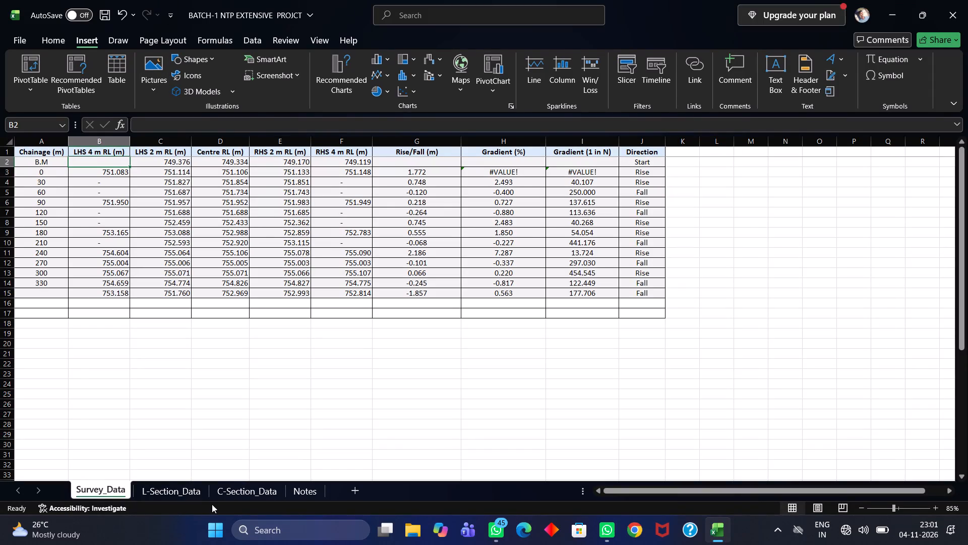
Open the empty Centre RL cell B2, for chainage 0, on the L-Section_Data sheet for editing.
left_click(183, 495)
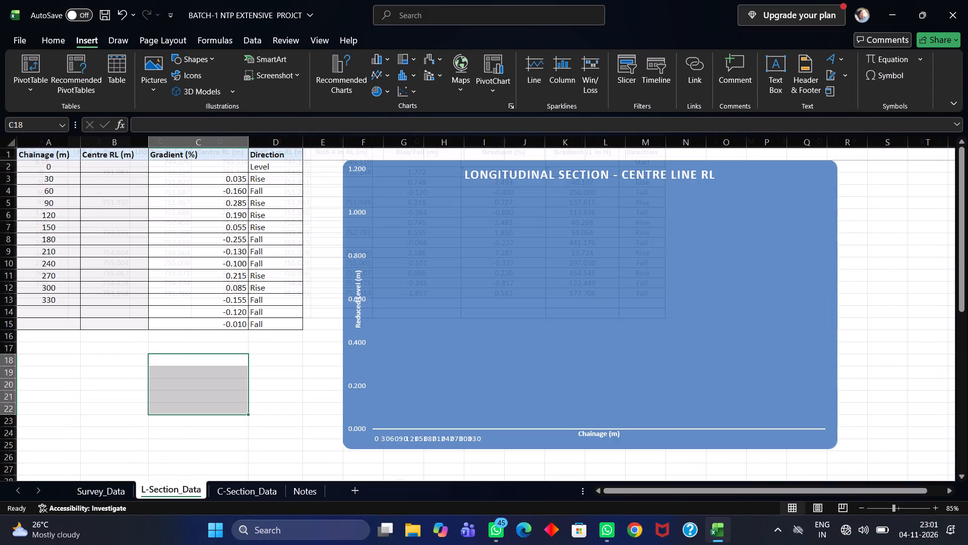
left_click(129, 166)
double_click(129, 166)
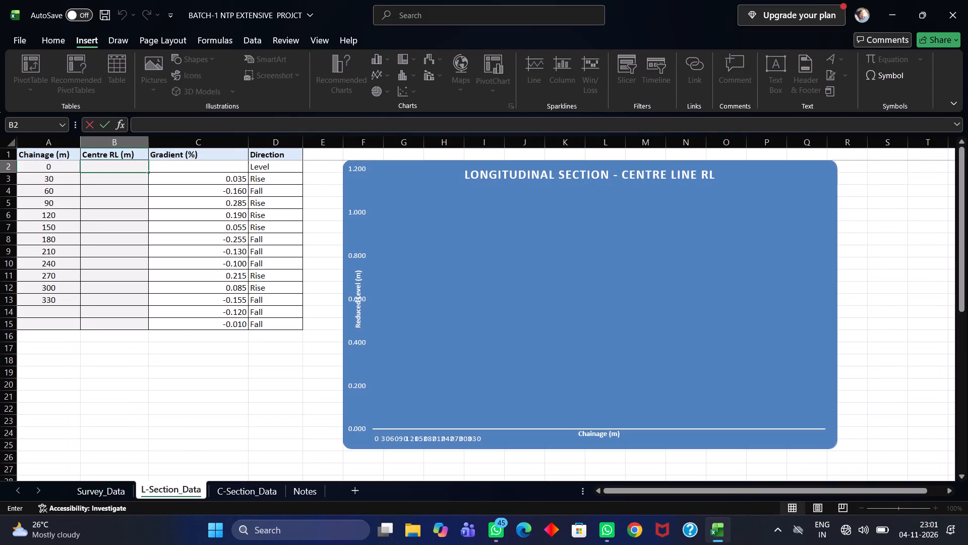
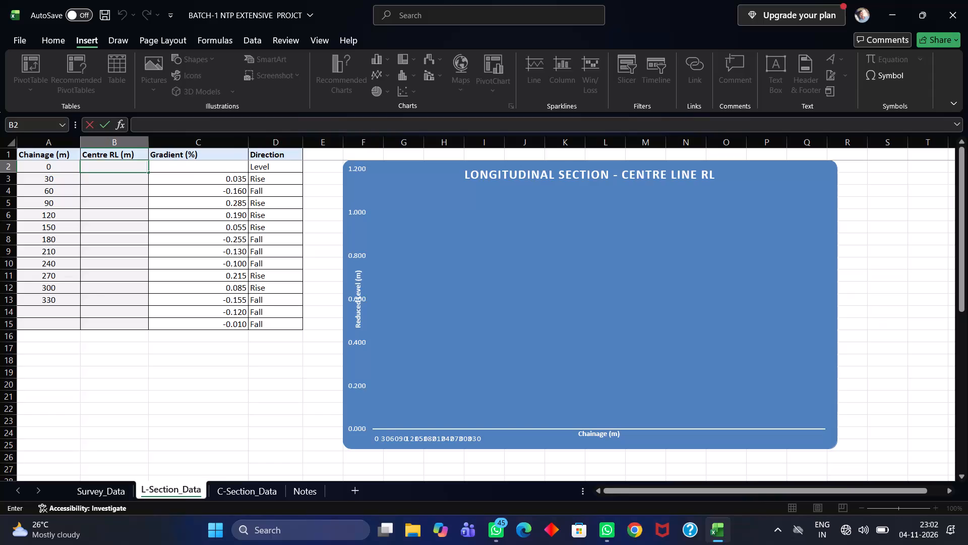
Copy the chainages 0 to 330 in A2:A13 of L-Section_Data and clear them from those cells.
left_click_drag(65, 169, 68, 257)
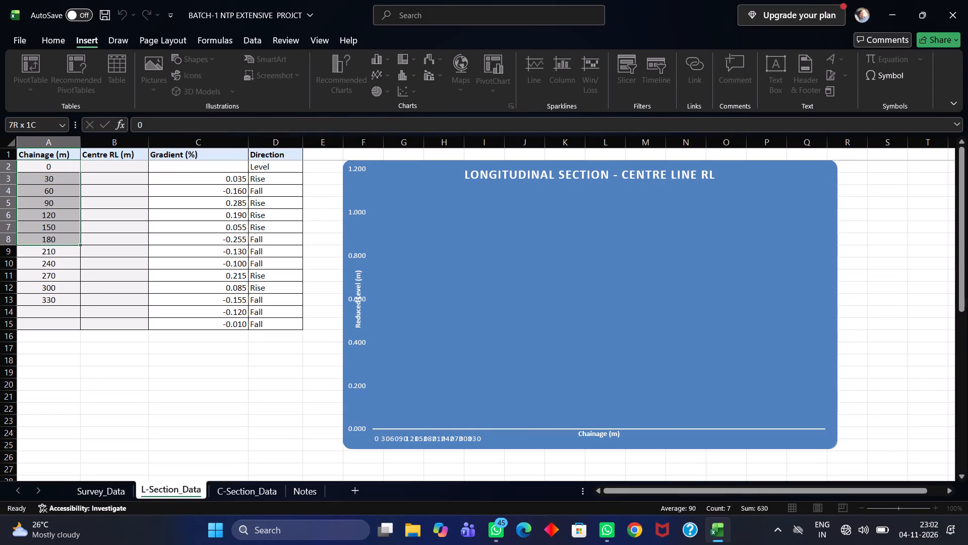
left_click_drag(68, 257, 68, 298)
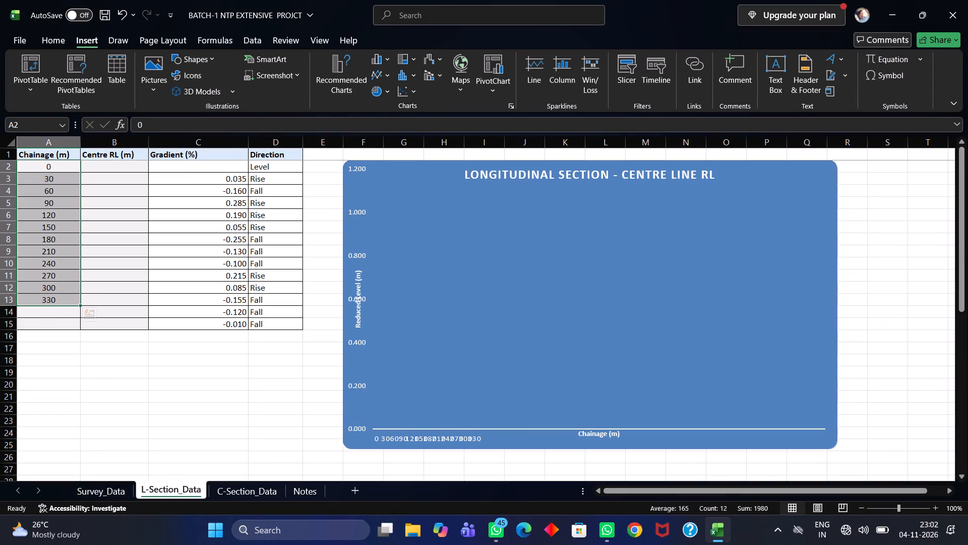
left_click(65, 165)
left_click_drag(65, 163, 71, 215)
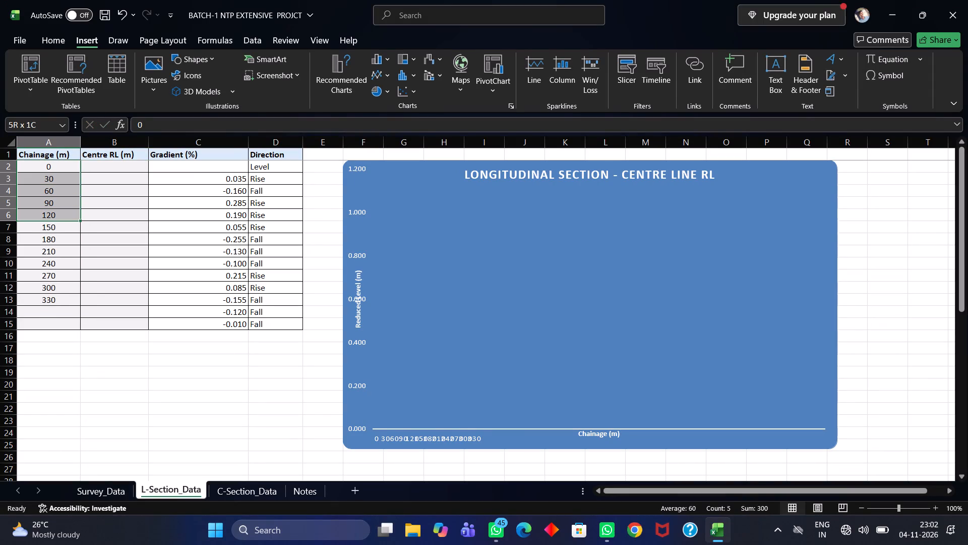
left_click_drag(71, 215, 67, 302)
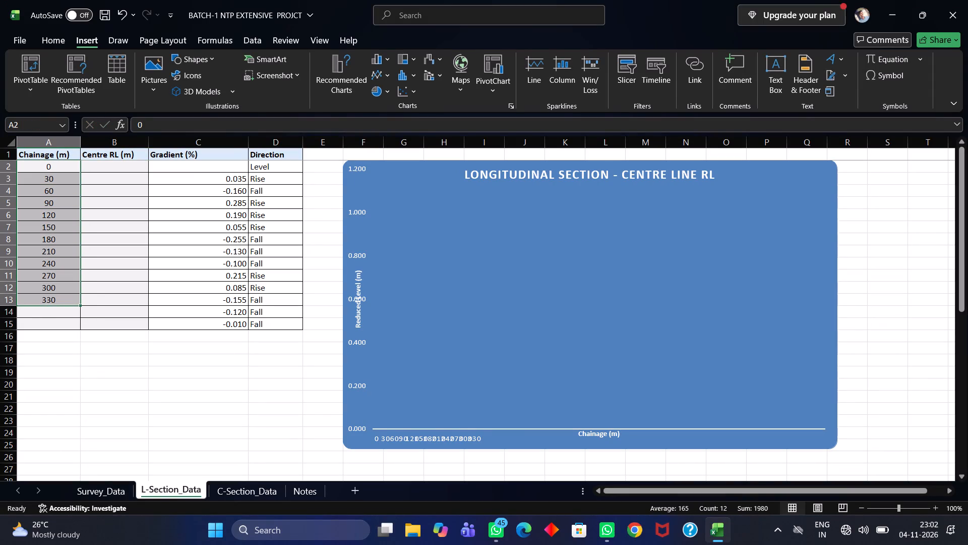
key("ctrl+c")
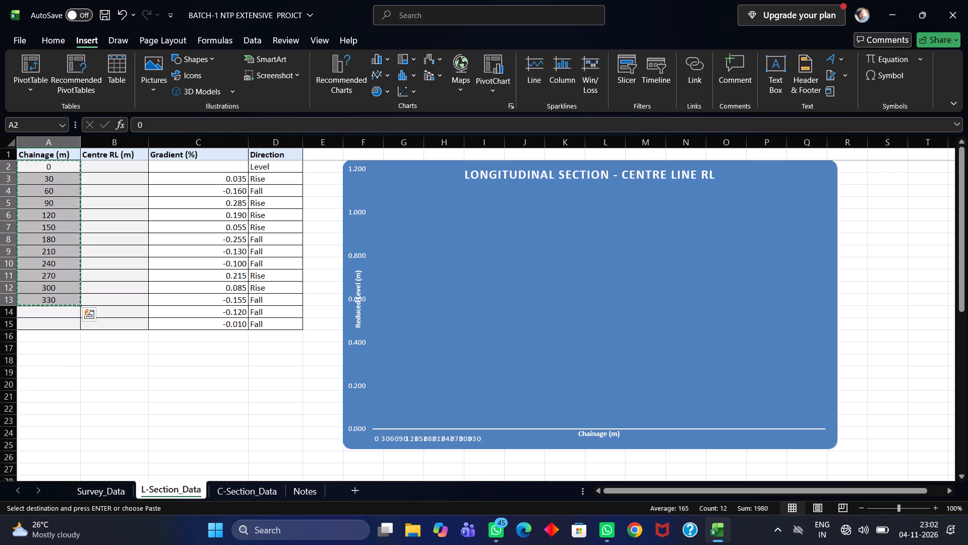
key("Delete")
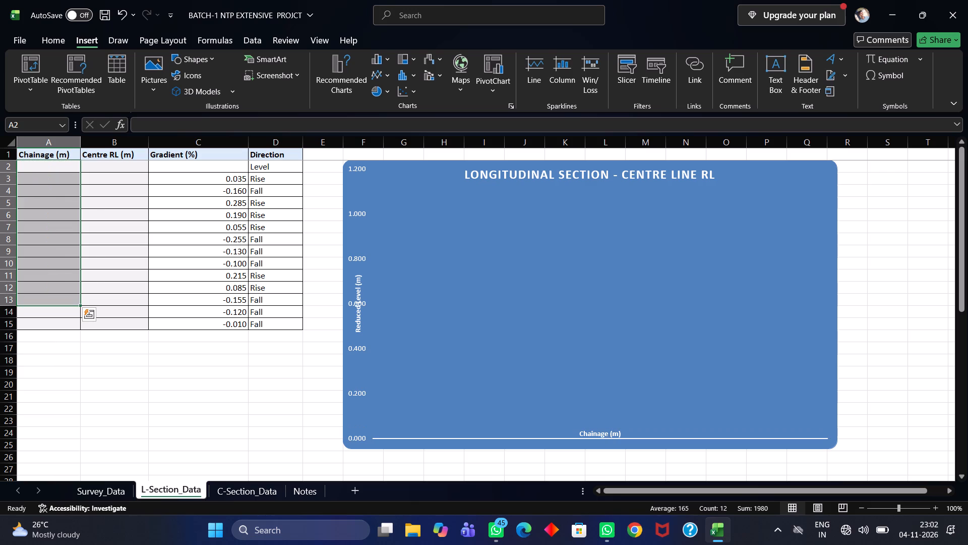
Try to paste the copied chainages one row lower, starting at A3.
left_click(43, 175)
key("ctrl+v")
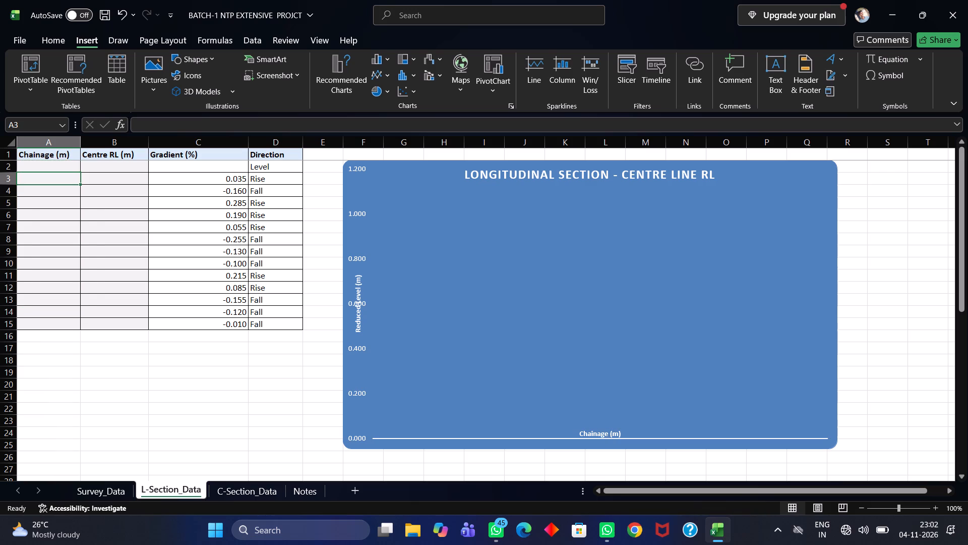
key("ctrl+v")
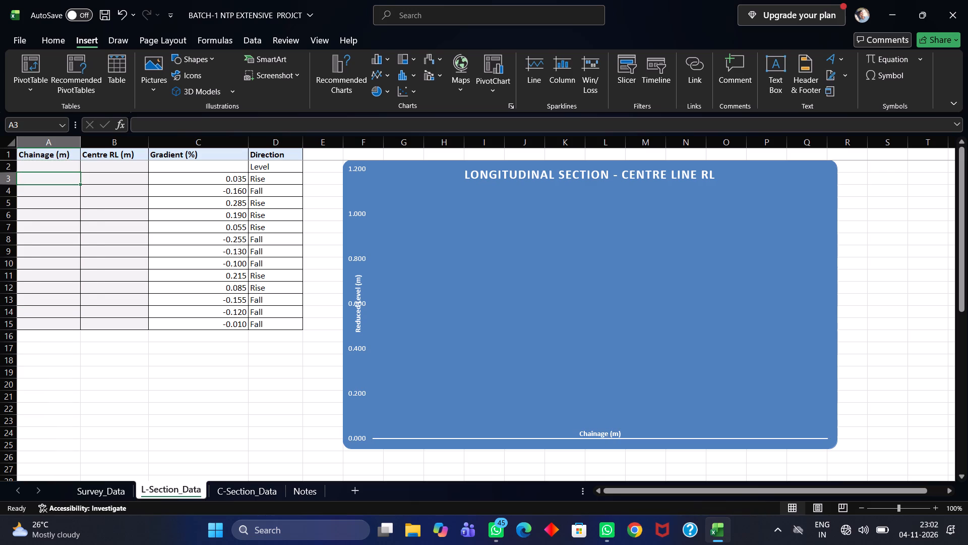
Enter B.M as the first Chainage entry in A2.
left_click(53, 167)
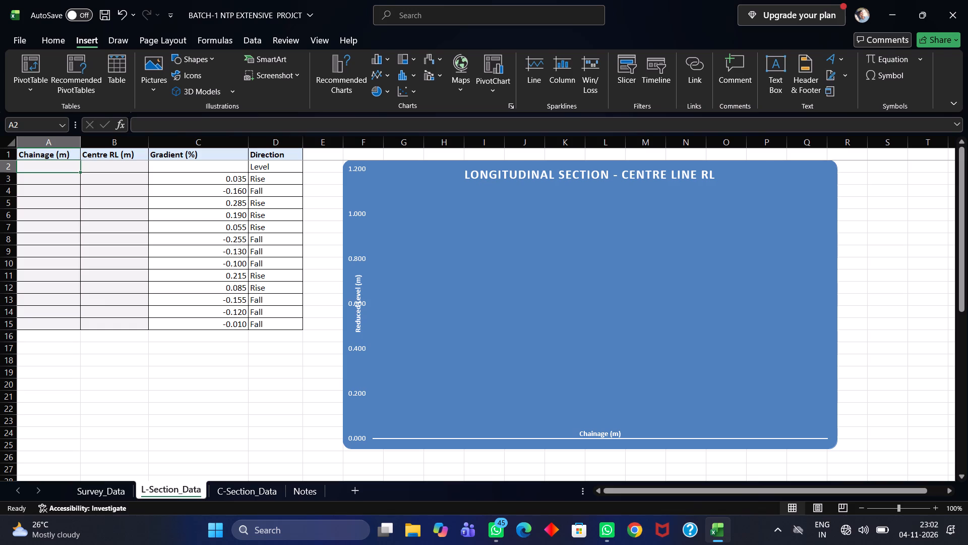
key("shift+b")
type(".M")
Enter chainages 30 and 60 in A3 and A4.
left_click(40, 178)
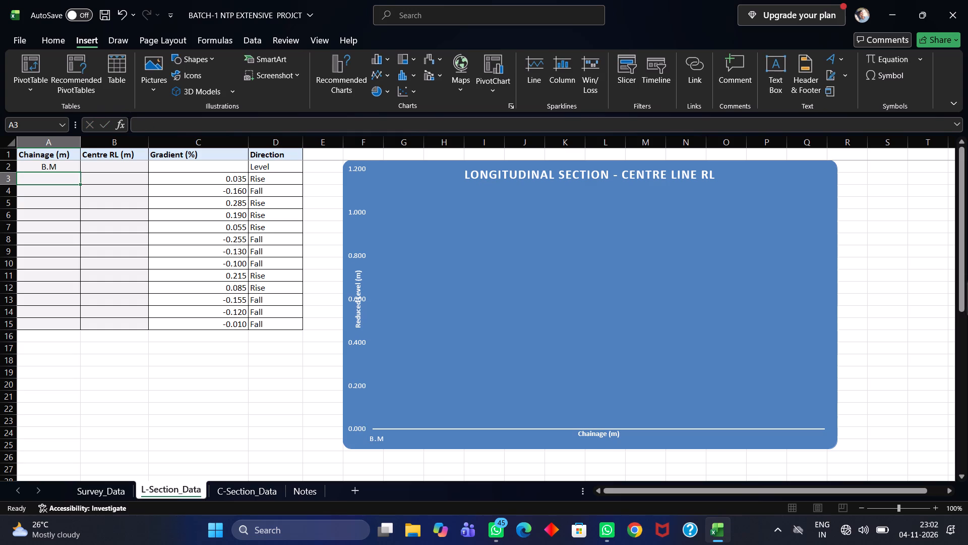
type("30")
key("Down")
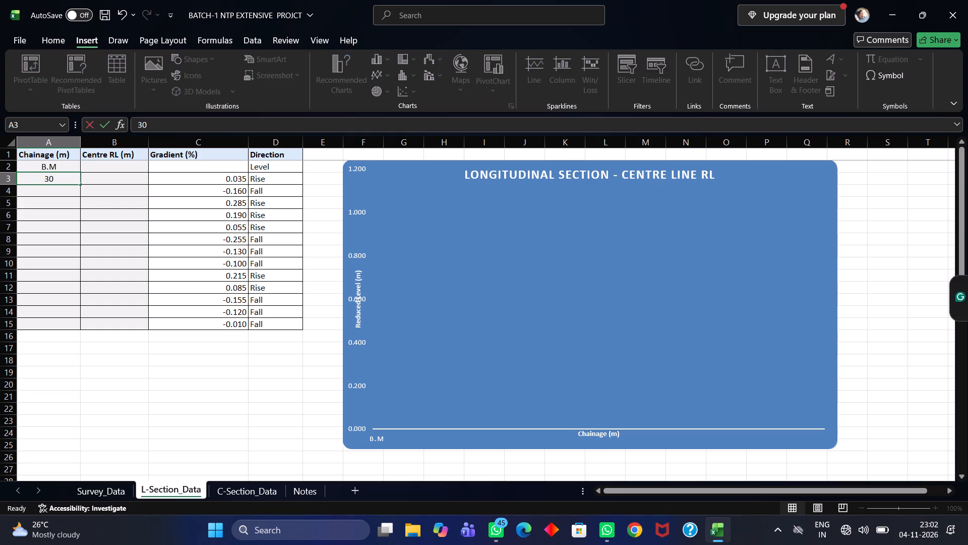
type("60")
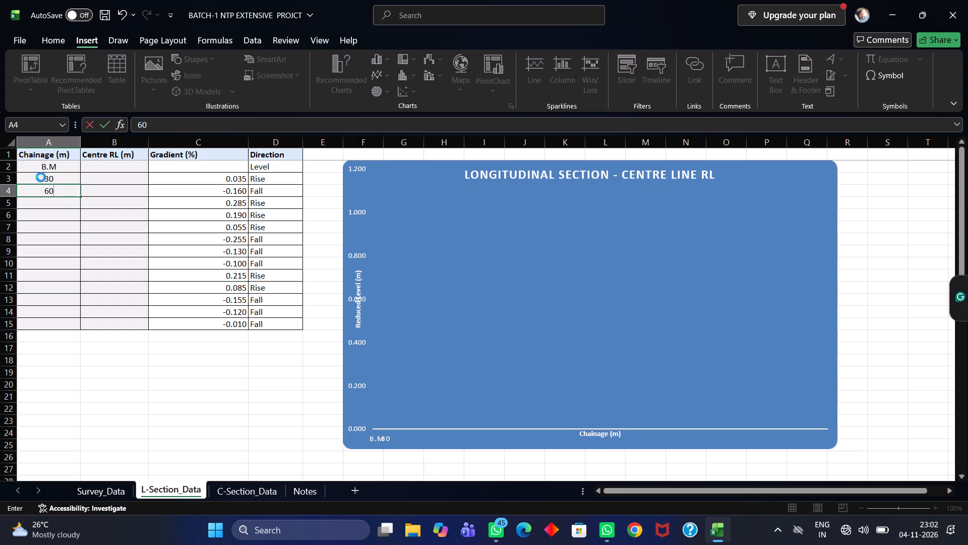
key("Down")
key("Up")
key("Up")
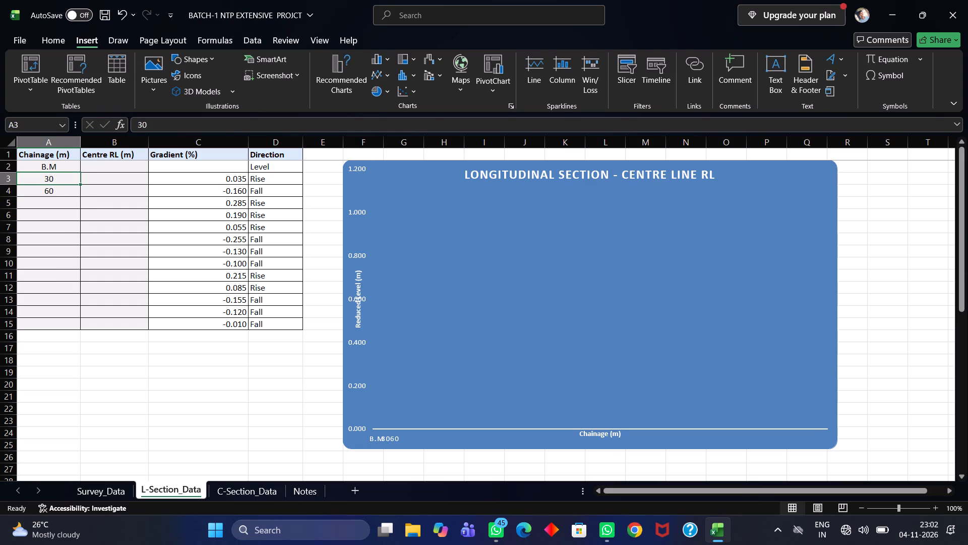
Enter chainages 0, 30, 60 and 90 in A3:A6 below the B.M row.
key("0")
key("Down")
type("30")
key("Down")
type("60")
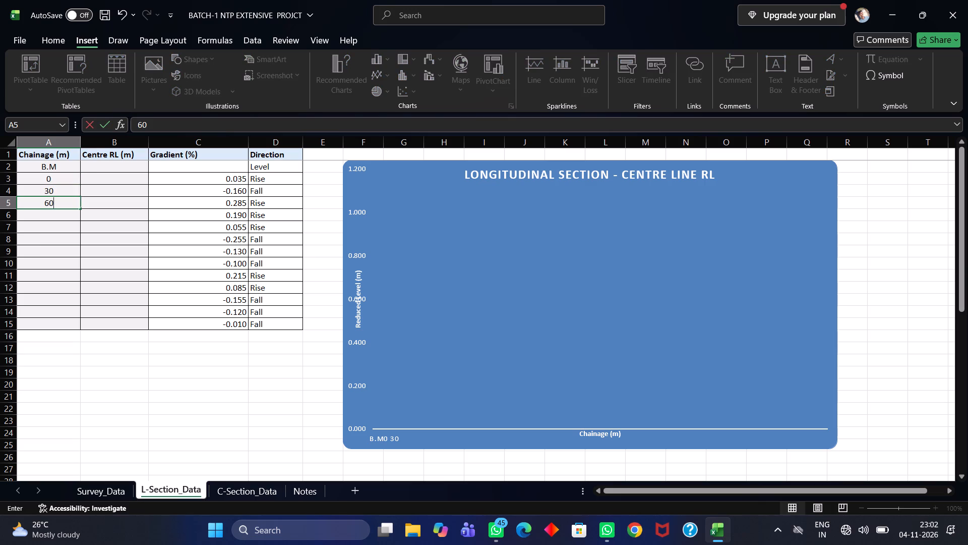
key("Down")
type("90")
key("Down")
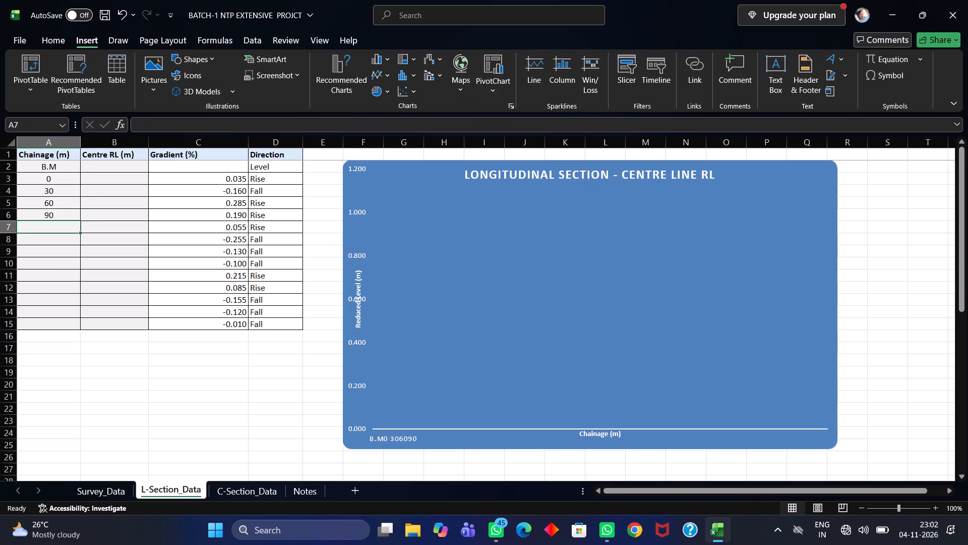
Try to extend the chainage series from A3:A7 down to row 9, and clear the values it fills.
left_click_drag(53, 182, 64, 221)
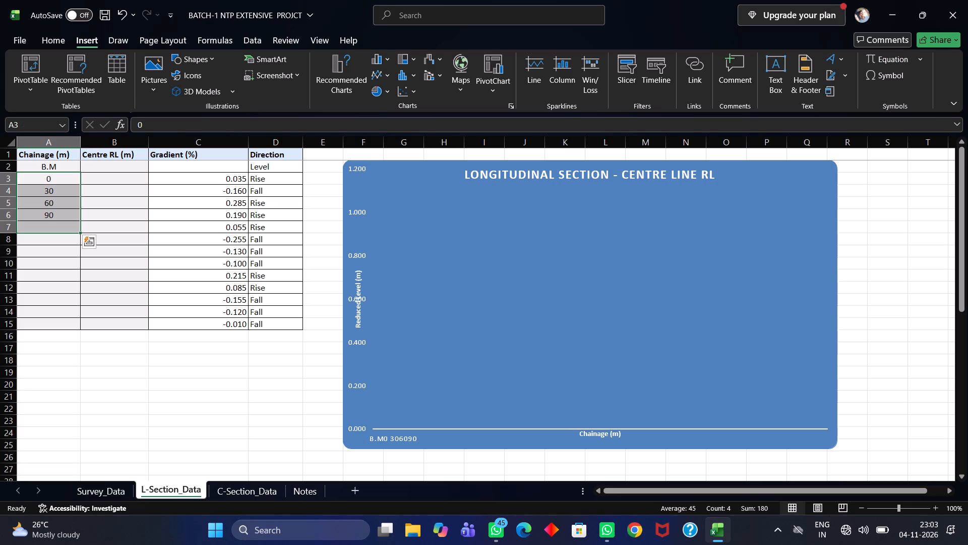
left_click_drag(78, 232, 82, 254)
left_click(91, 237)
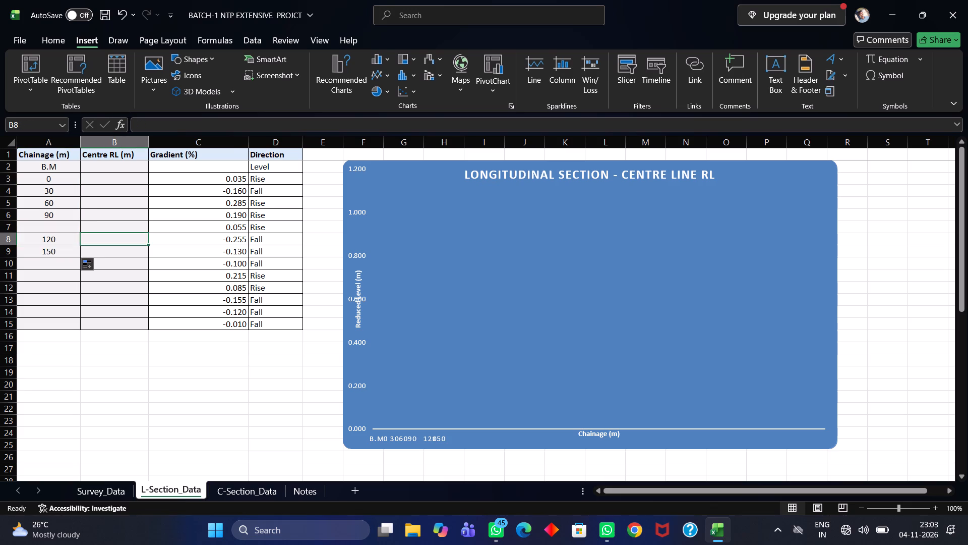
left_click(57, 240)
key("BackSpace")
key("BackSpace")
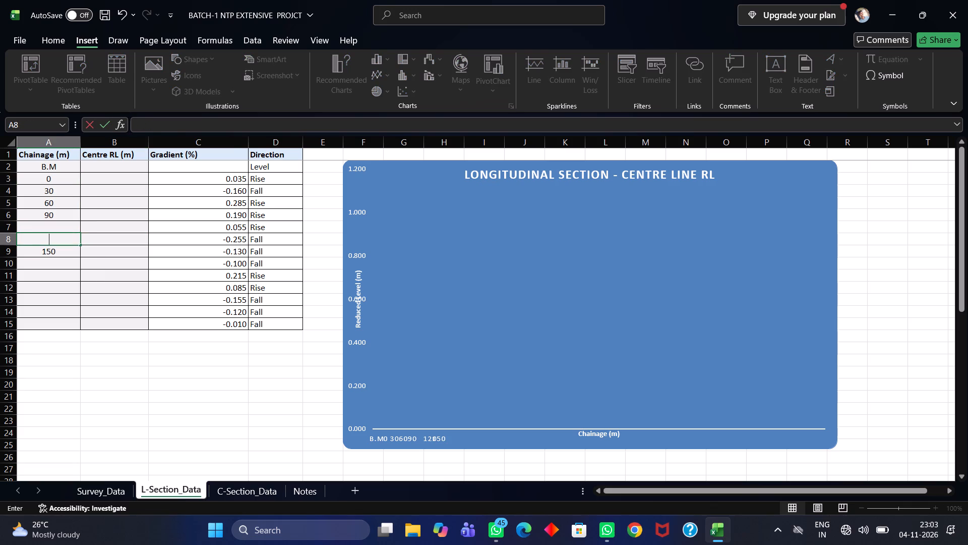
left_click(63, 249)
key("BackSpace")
Extend the 30 m chainage series from A3:A6 down to 330 in A14.
left_click_drag(41, 179, 52, 216)
left_click_drag(80, 219, 84, 252)
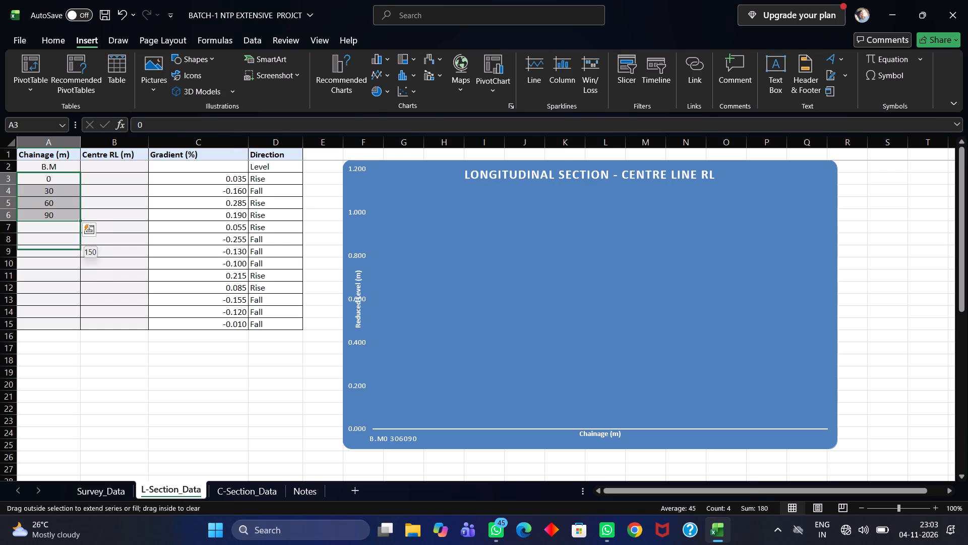
left_click_drag(84, 252, 82, 314)
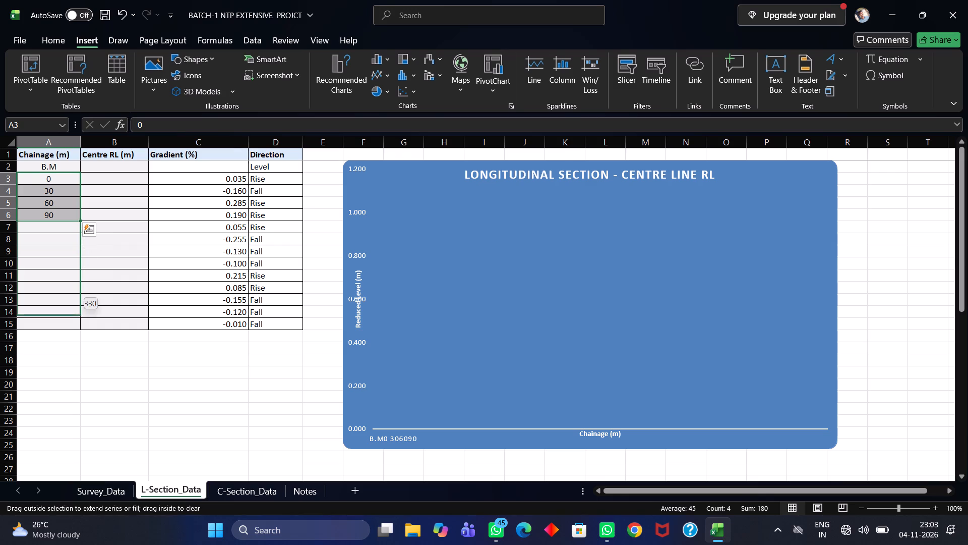
left_click_drag(82, 314, 82, 315)
left_click(75, 371)
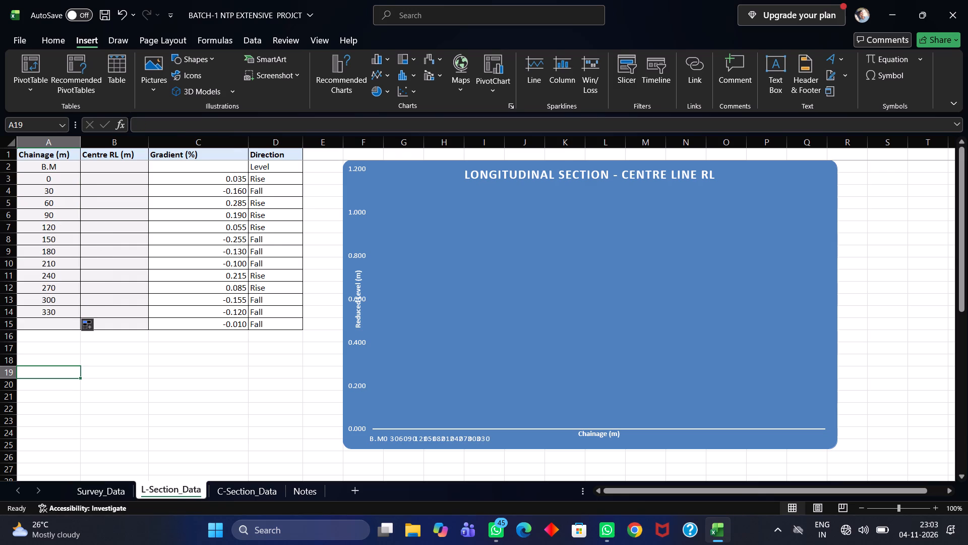
Enter 647.130 as the Centre RL for the B.M row in B2.
left_click(96, 174)
left_click(100, 168)
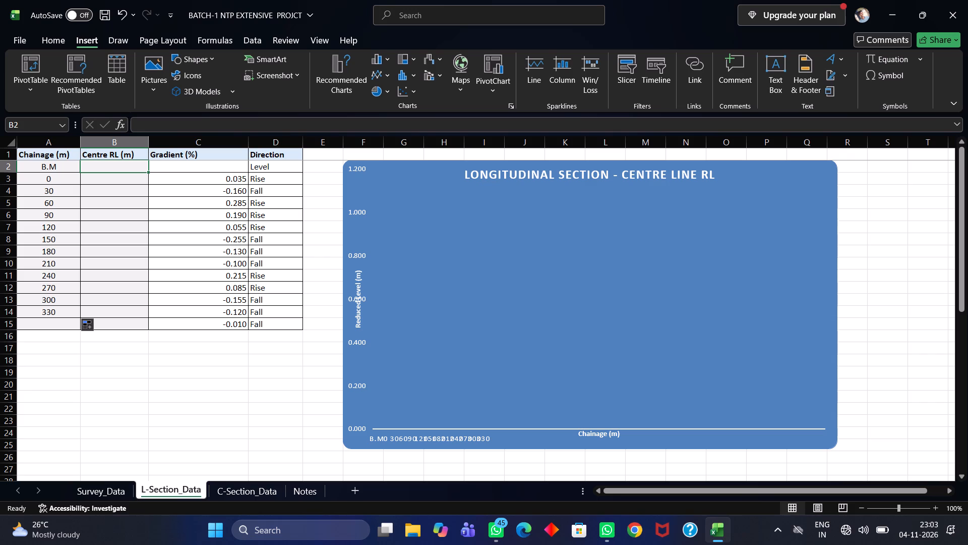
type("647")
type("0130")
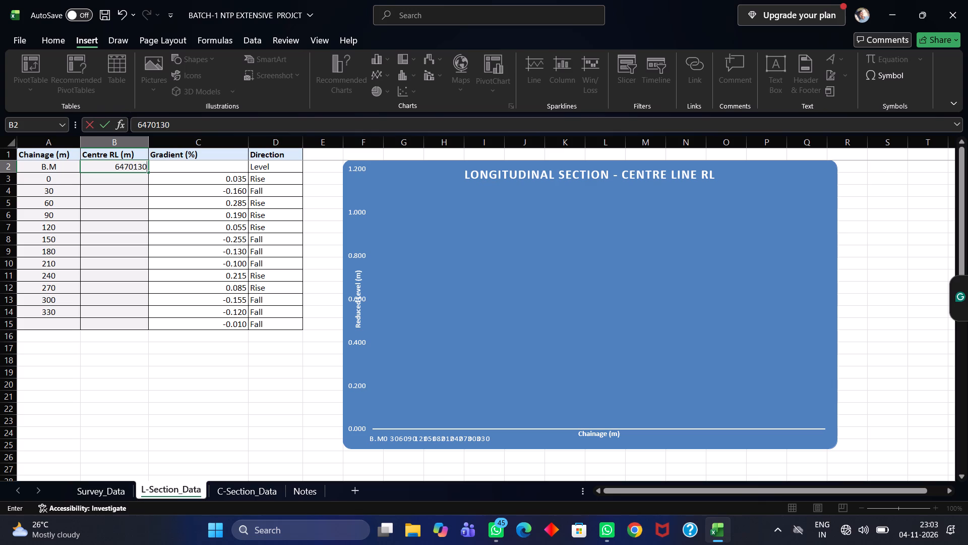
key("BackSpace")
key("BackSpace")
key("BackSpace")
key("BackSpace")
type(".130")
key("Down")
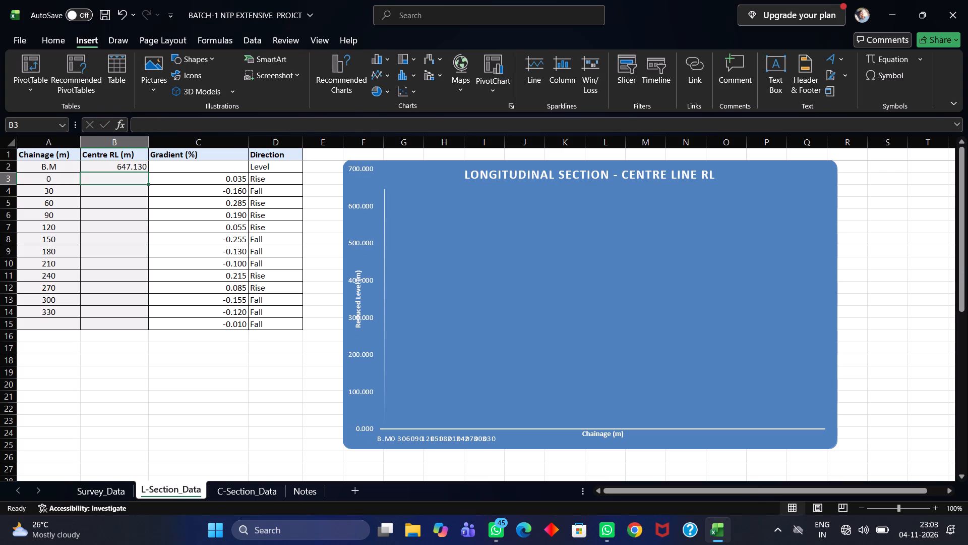
Centre-align the whole Centre RL (m) column horizontally.
left_click(121, 144)
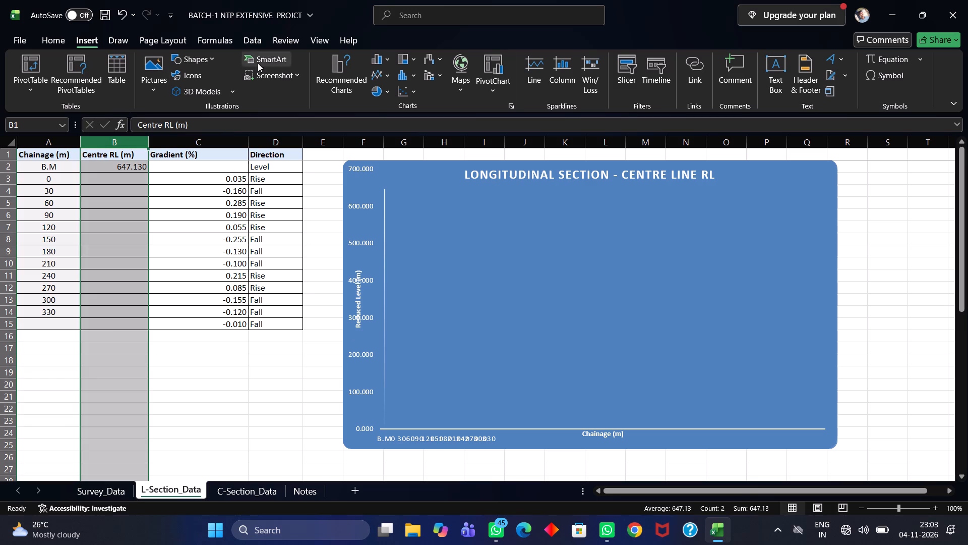
left_click(52, 38)
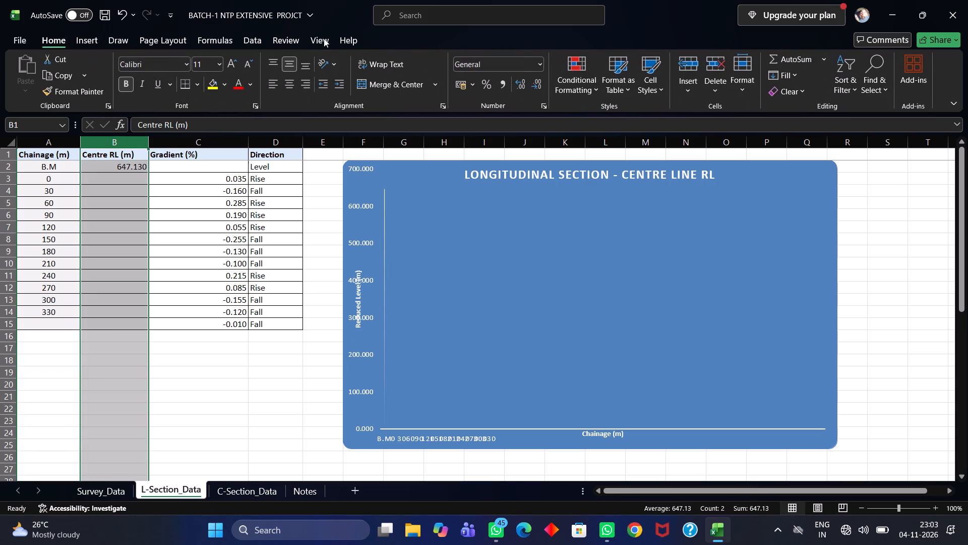
left_click(290, 81)
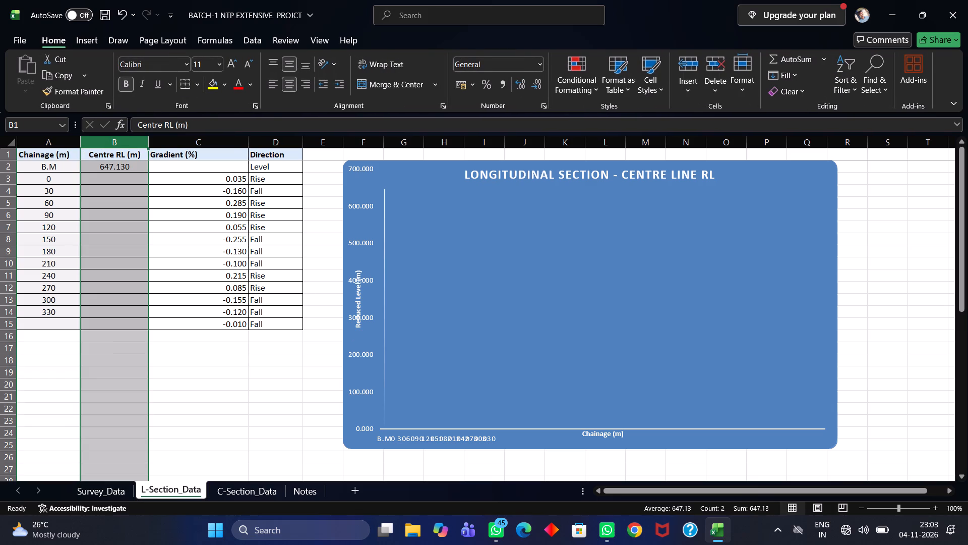
left_click(171, 207)
left_click(113, 174)
Centre the Chainage (m), Gradient (%) and Direction headings in row 1.
left_click(55, 157)
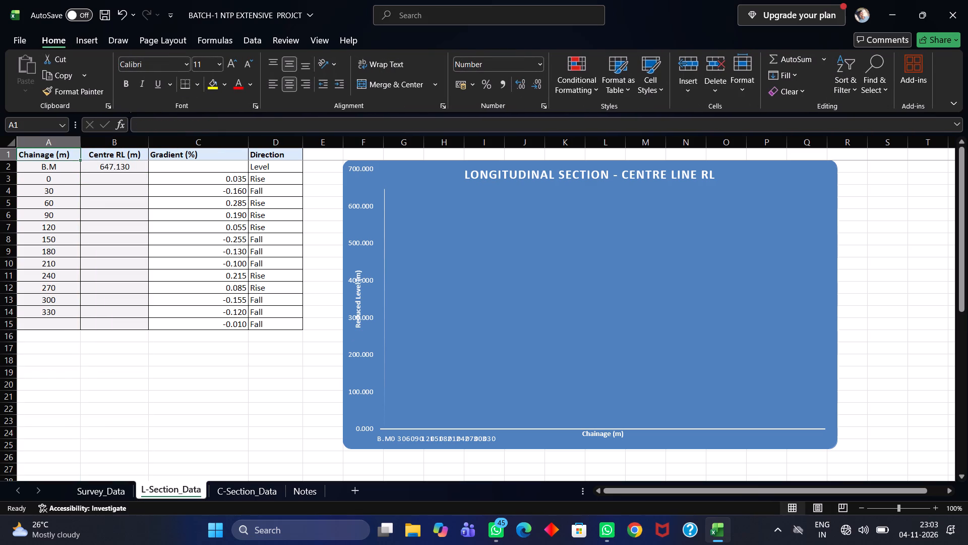
left_click(283, 82)
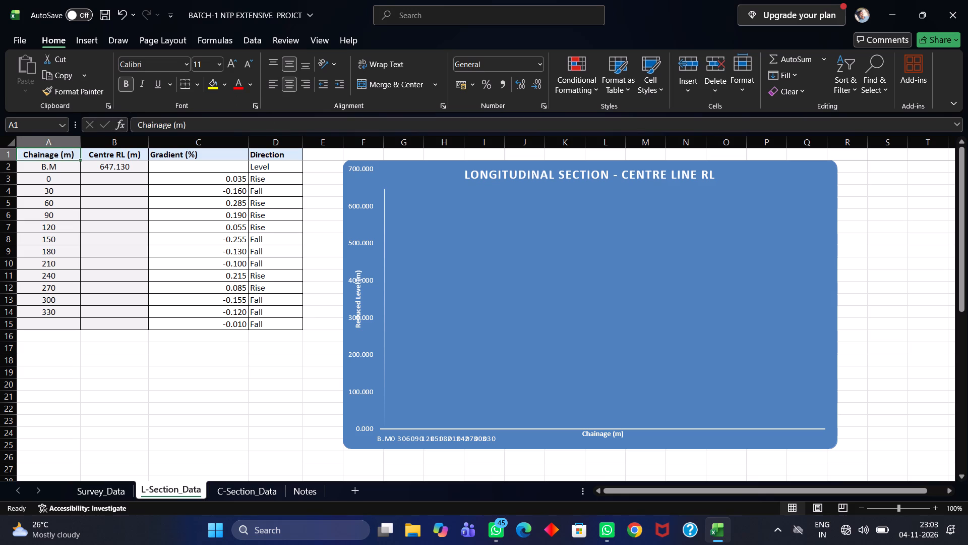
left_click(186, 158)
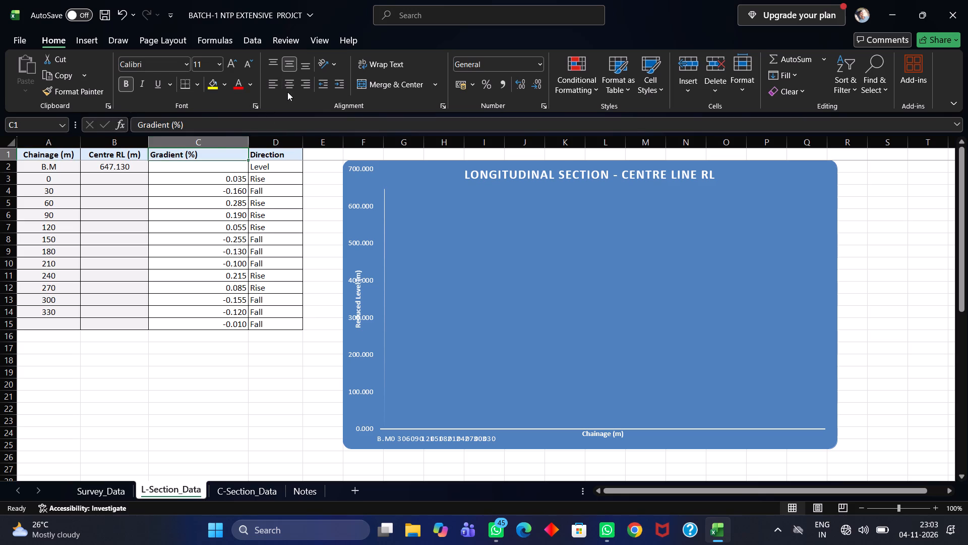
left_click(285, 84)
left_click(278, 157)
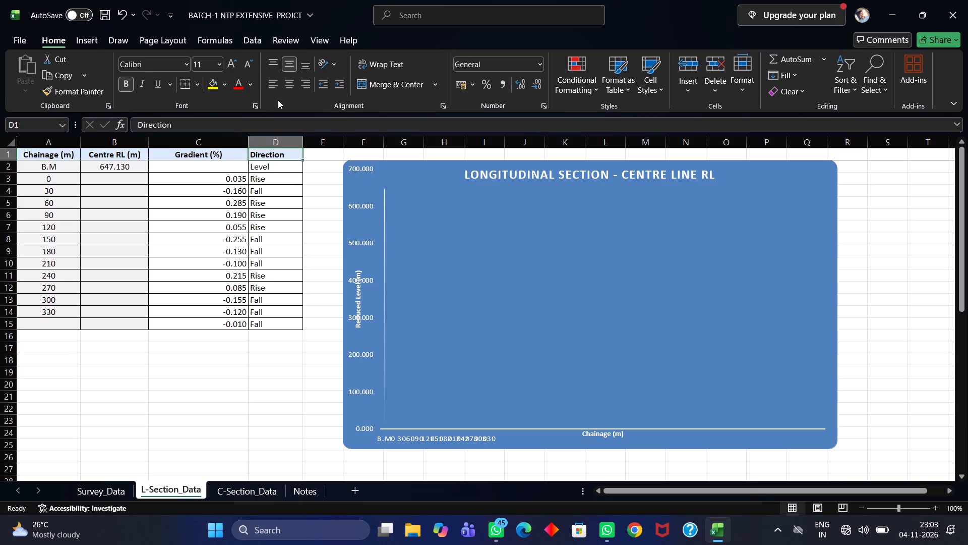
left_click(282, 87)
Centre-align the Gradient and Direction values in C2:D15.
left_click(152, 212)
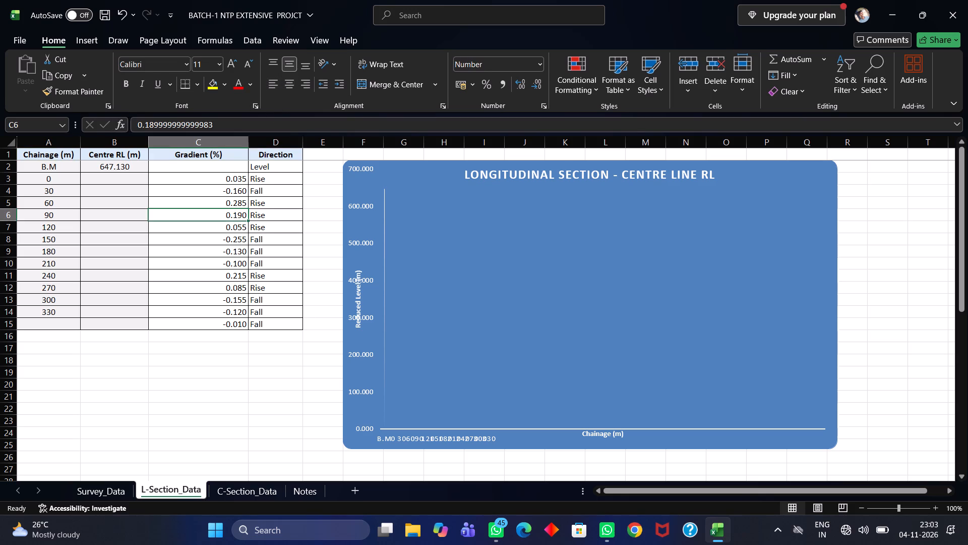
left_click_drag(235, 166, 235, 317)
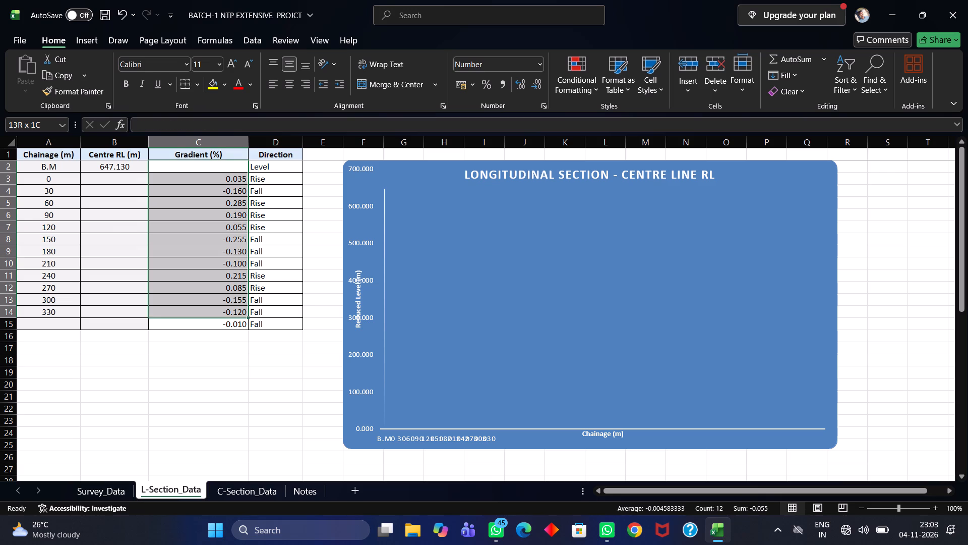
left_click_drag(235, 317, 268, 323)
left_click(284, 91)
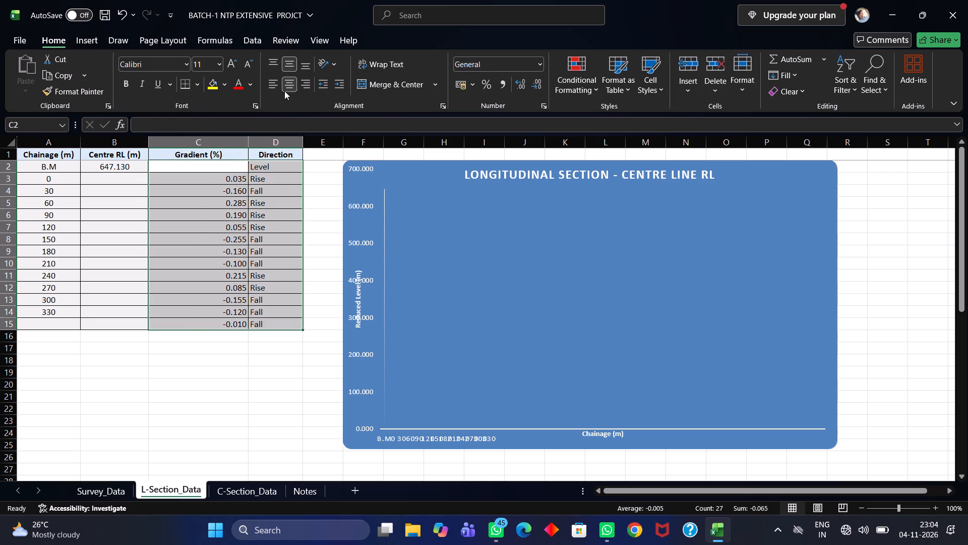
Centre-align the empty Centre RL cells B3:B15.
left_click_drag(108, 177, 132, 300)
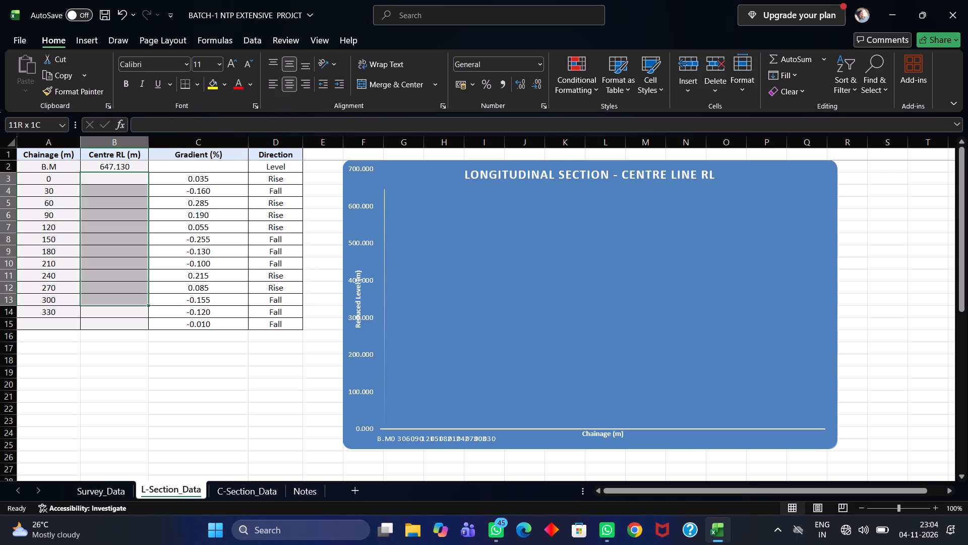
left_click_drag(132, 300, 135, 326)
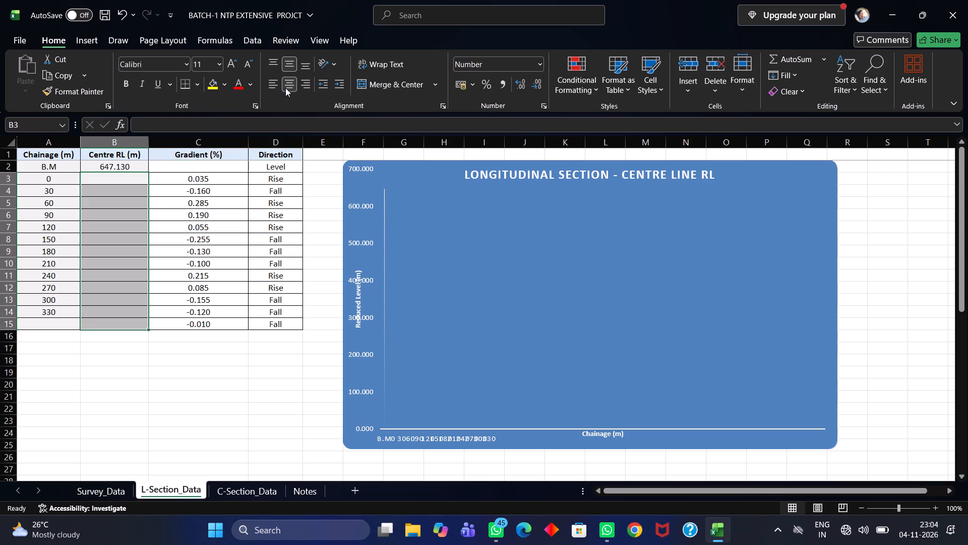
left_click(286, 86)
left_click(293, 88)
Change the Centre RL of the B.M row in B2 to 647.310.
left_click(163, 201)
left_click(141, 187)
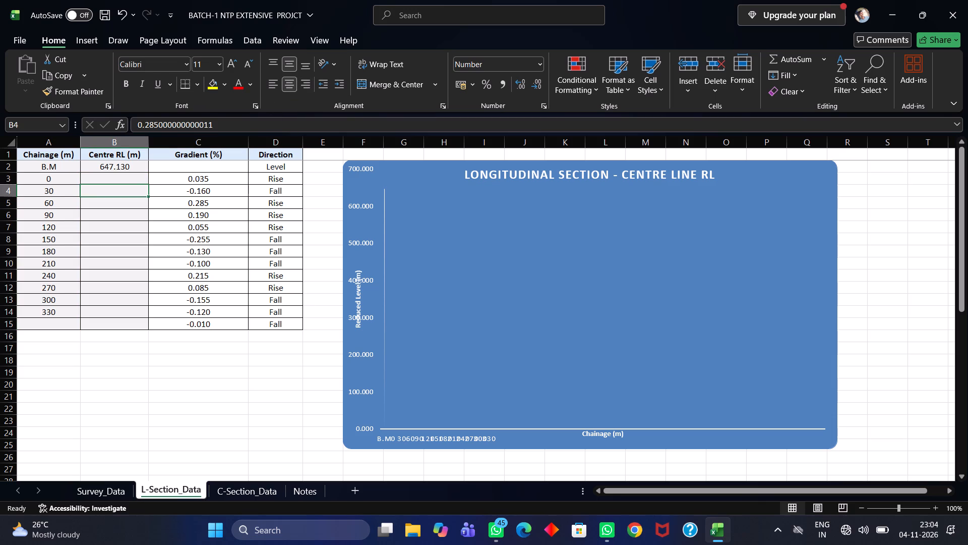
left_click(137, 180)
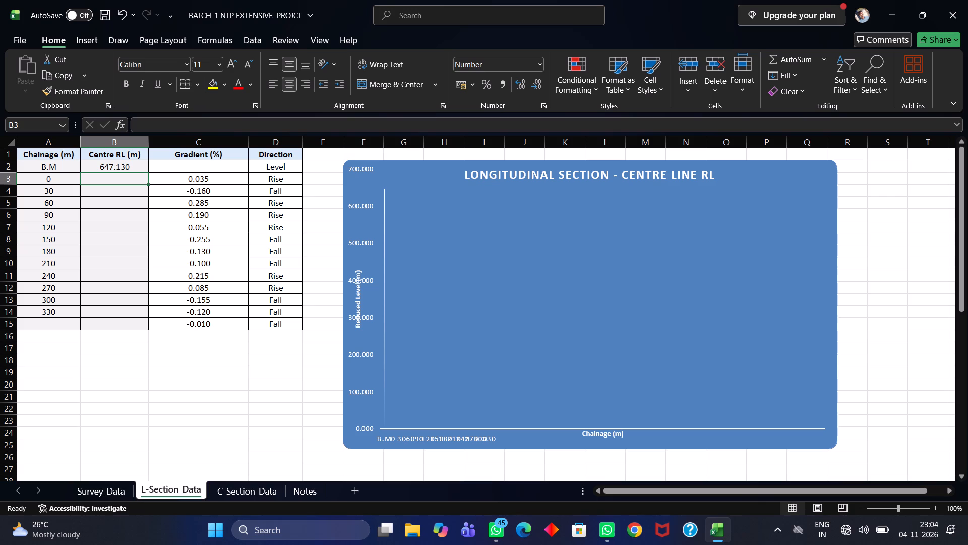
double_click(129, 166)
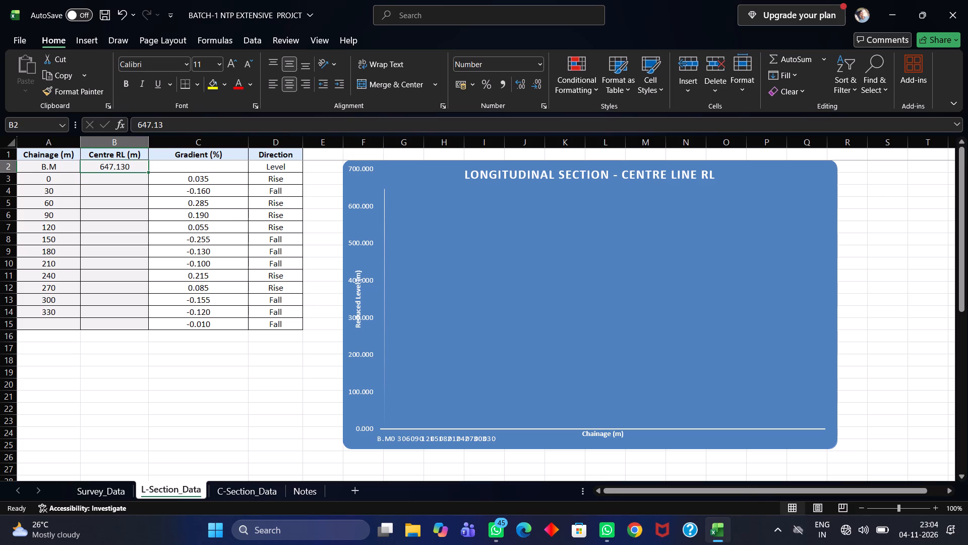
double_click(132, 168)
key("BackSpace")
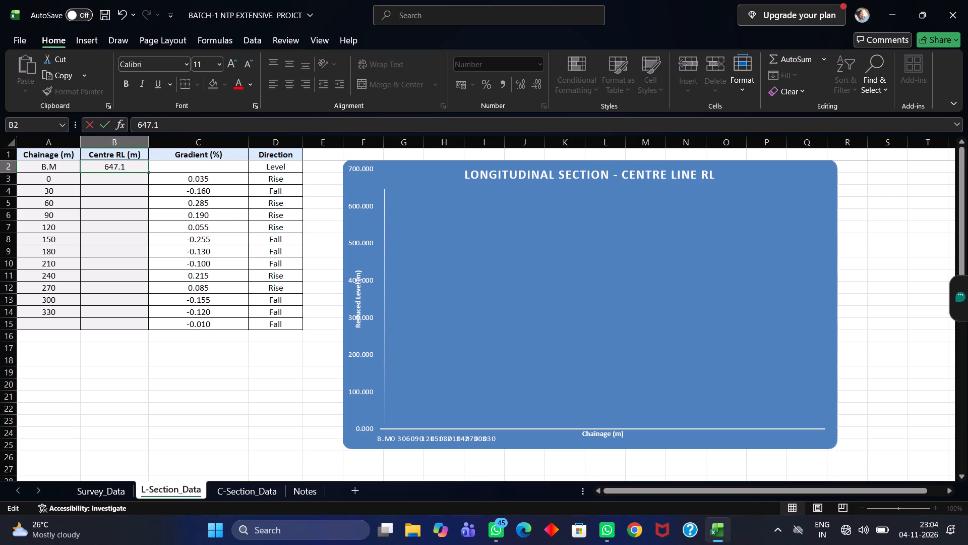
key("BackSpace")
type("310")
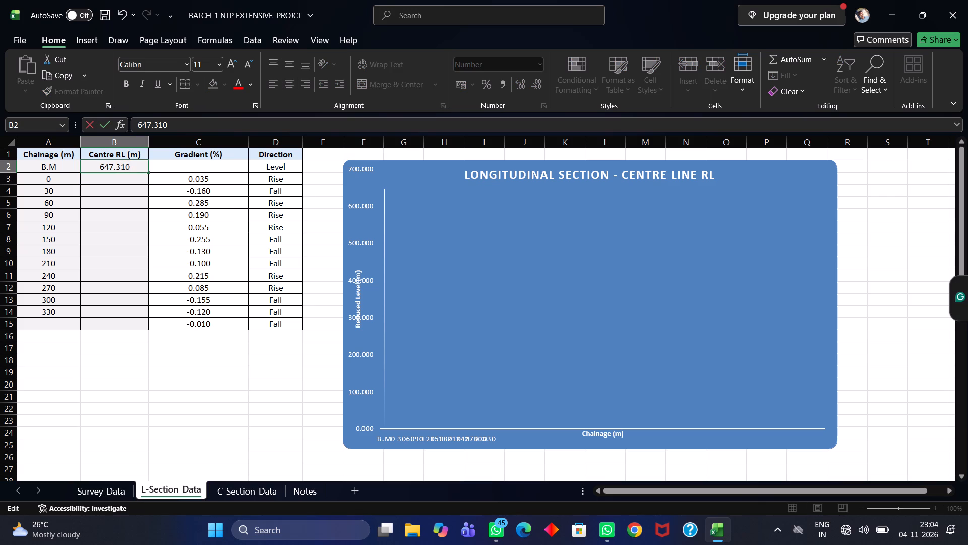
key("Down")
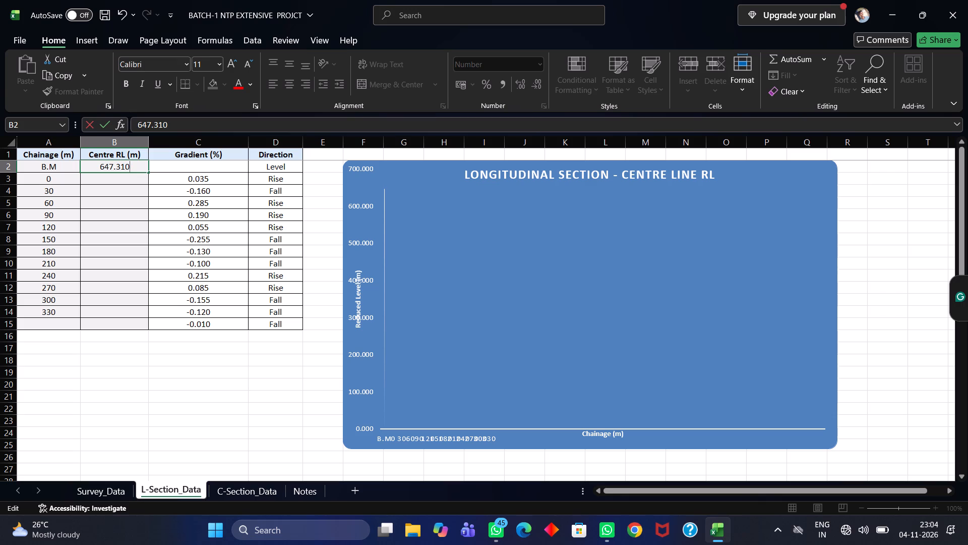
Enter the Centre RLs 648.242 for chainage 0 in B3 and 648.280 for chainage 30 in B4.
left_click(130, 181)
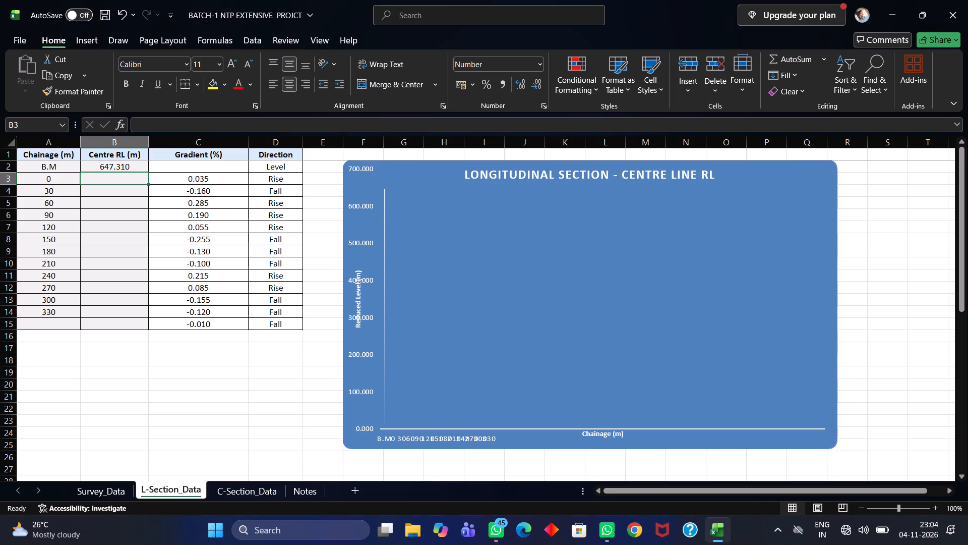
type("648")
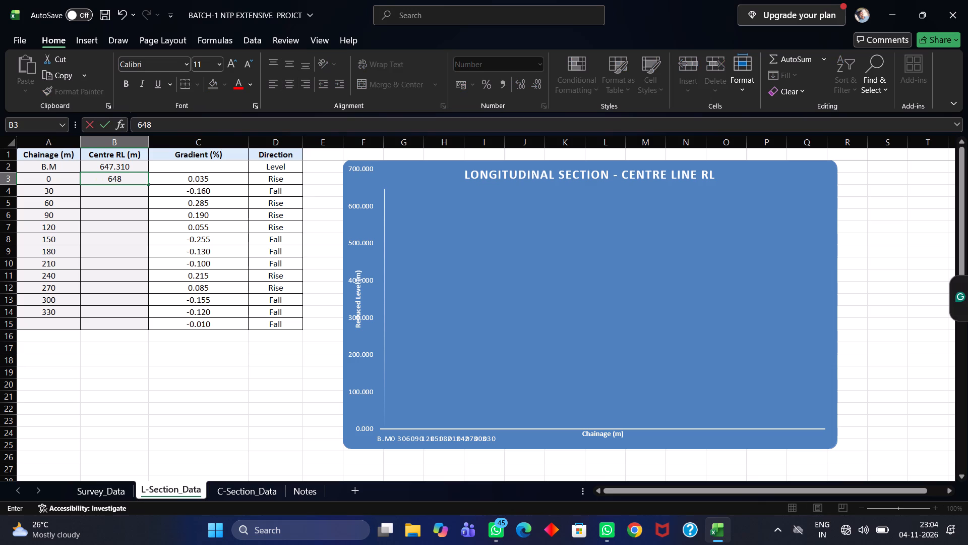
key("period")
type("242")
left_click(132, 184)
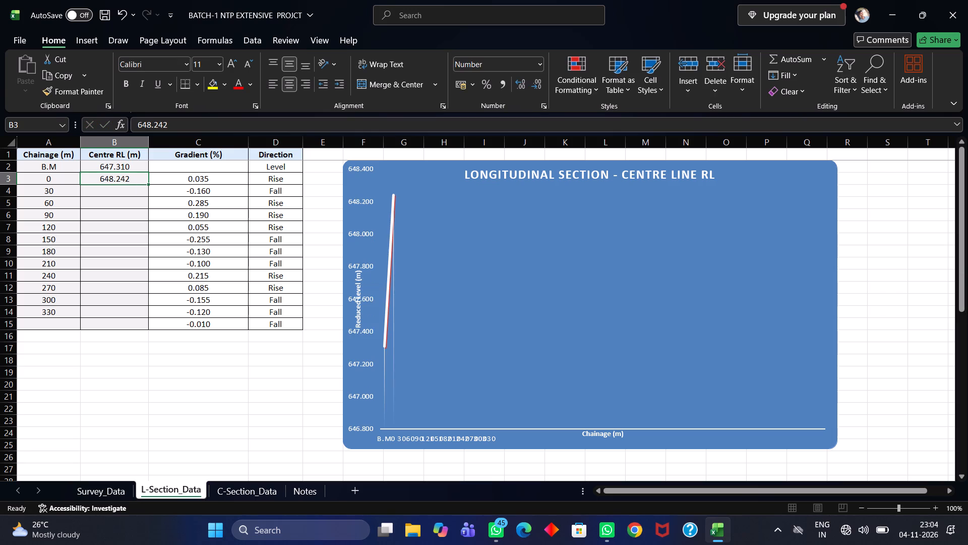
left_click(129, 188)
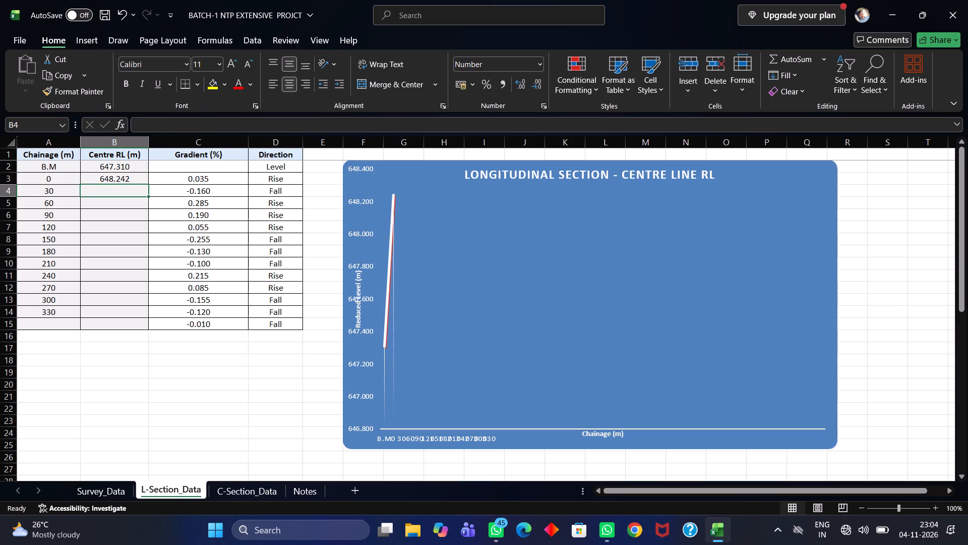
double_click(131, 193)
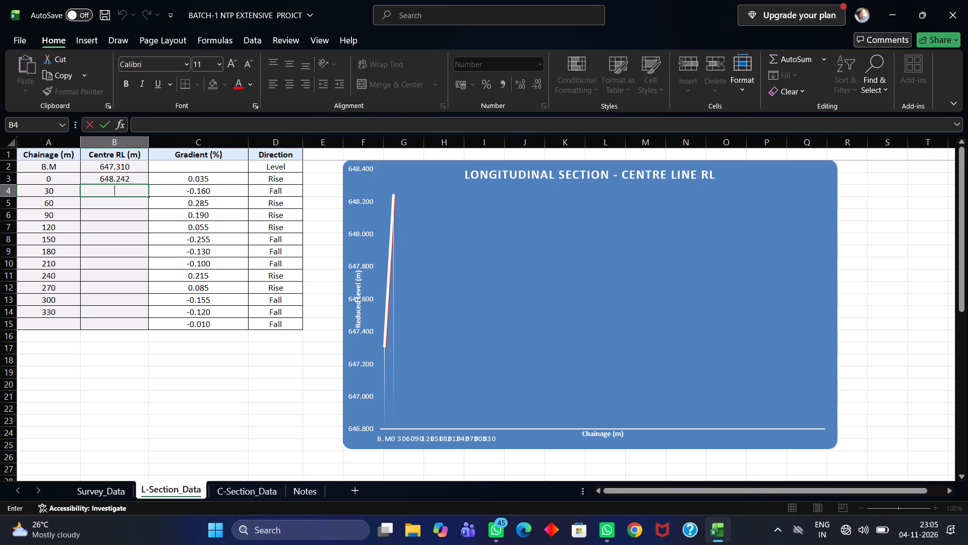
type("648.")
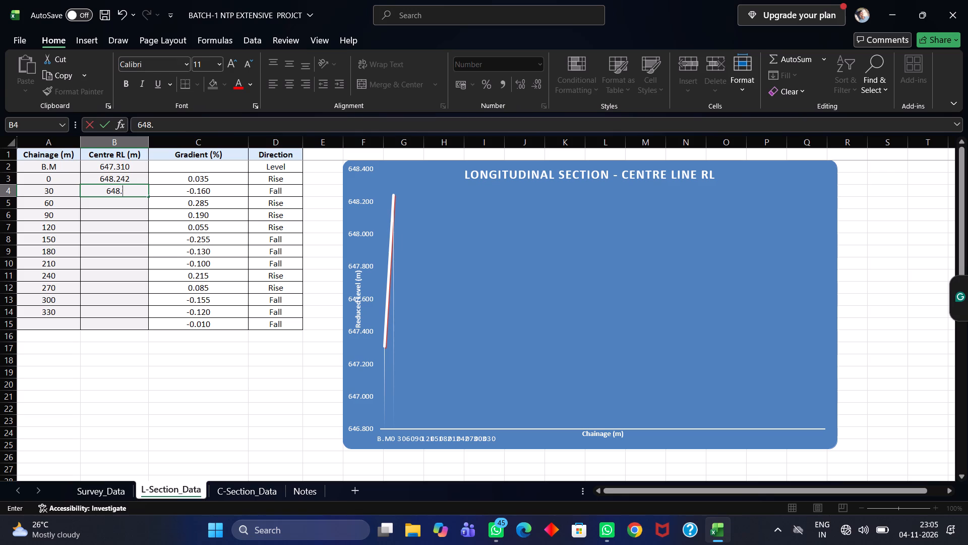
type("280")
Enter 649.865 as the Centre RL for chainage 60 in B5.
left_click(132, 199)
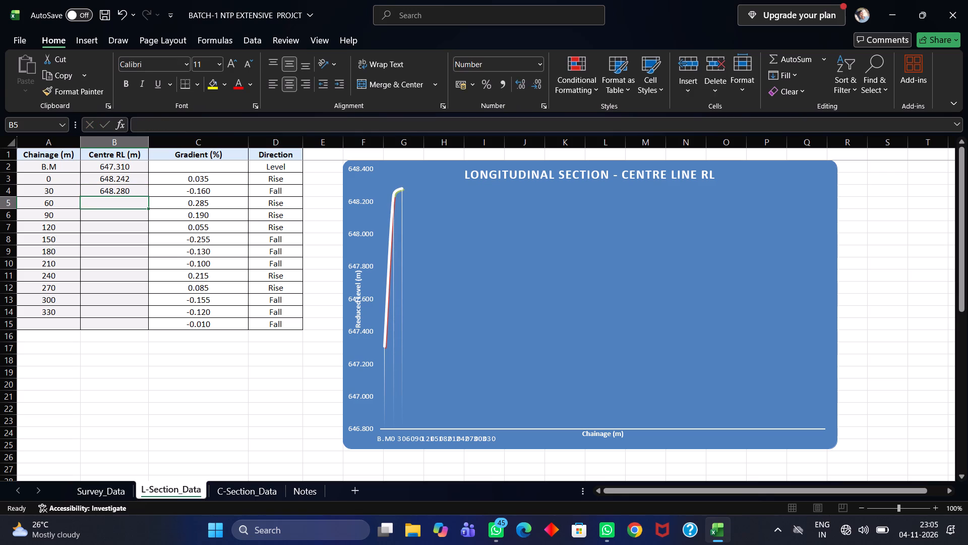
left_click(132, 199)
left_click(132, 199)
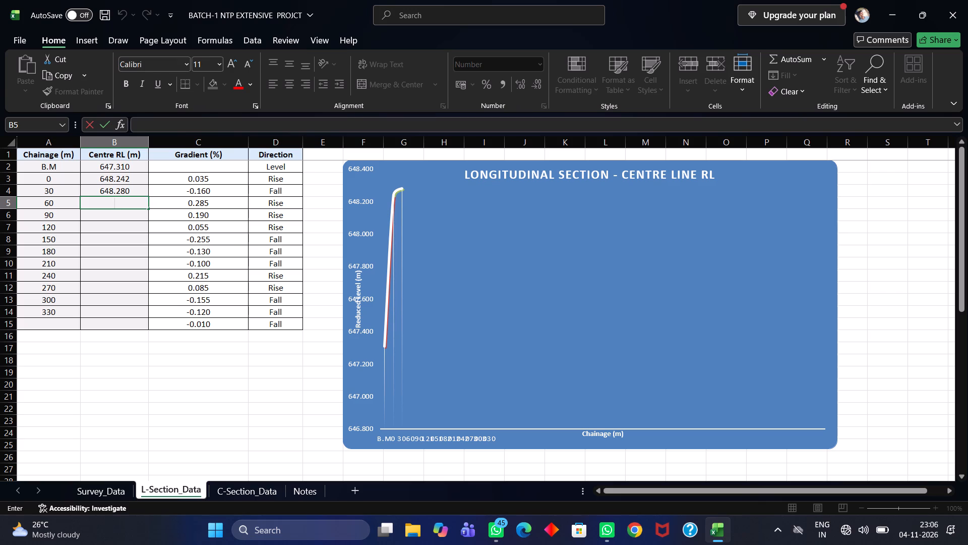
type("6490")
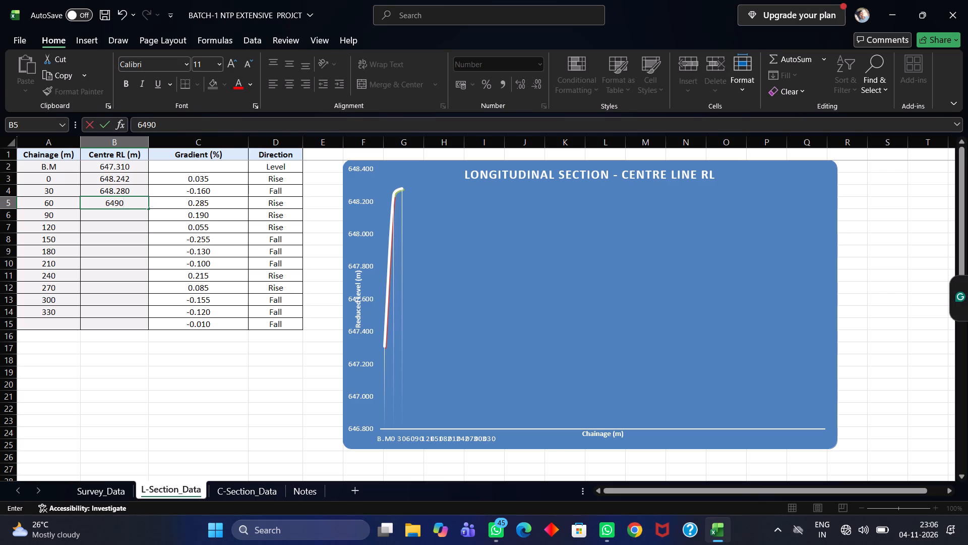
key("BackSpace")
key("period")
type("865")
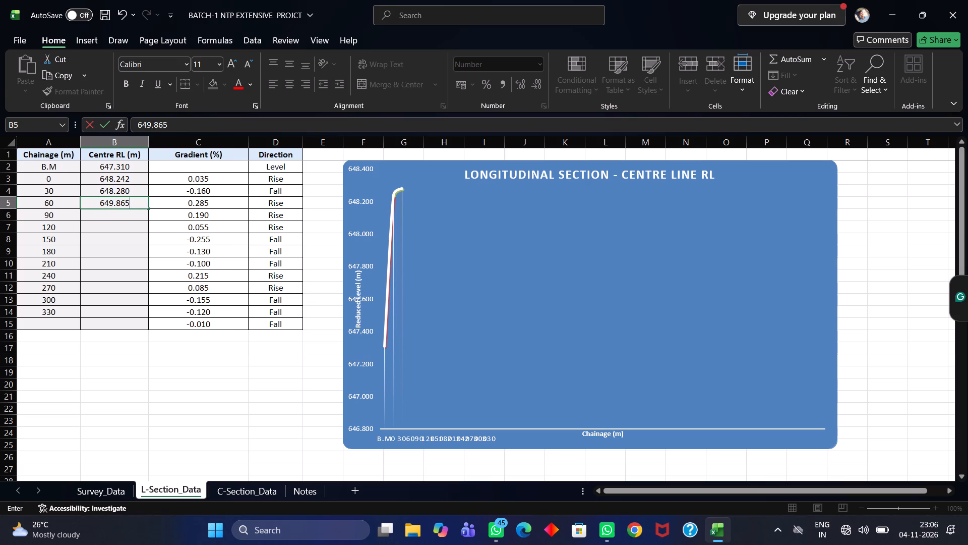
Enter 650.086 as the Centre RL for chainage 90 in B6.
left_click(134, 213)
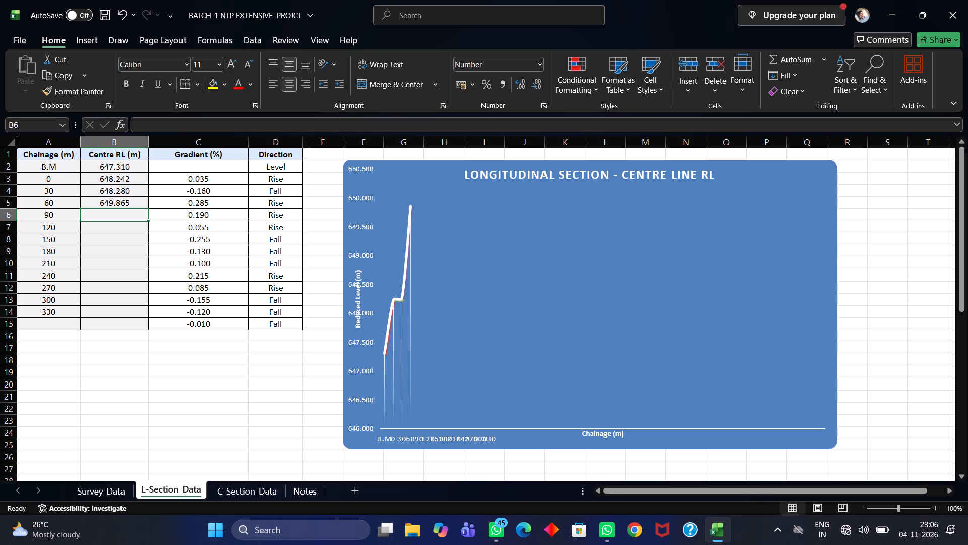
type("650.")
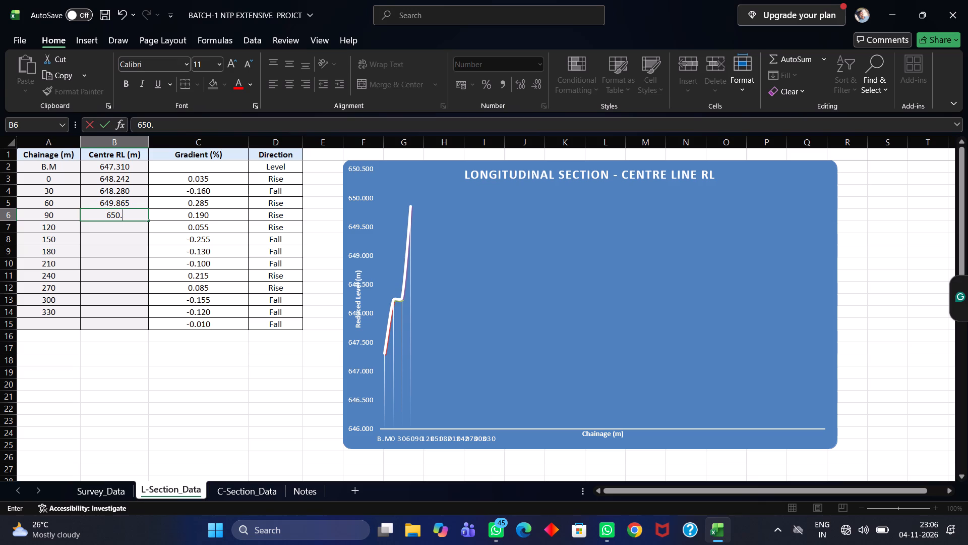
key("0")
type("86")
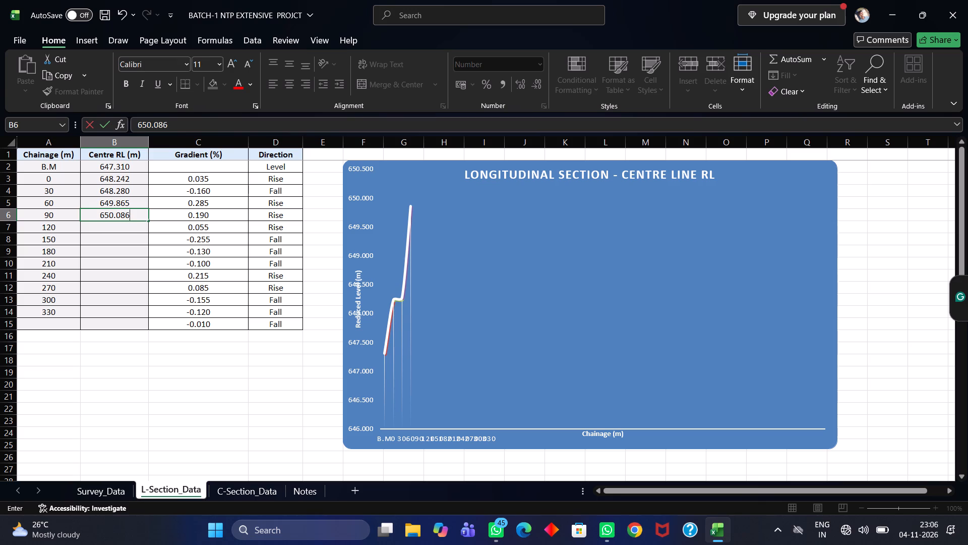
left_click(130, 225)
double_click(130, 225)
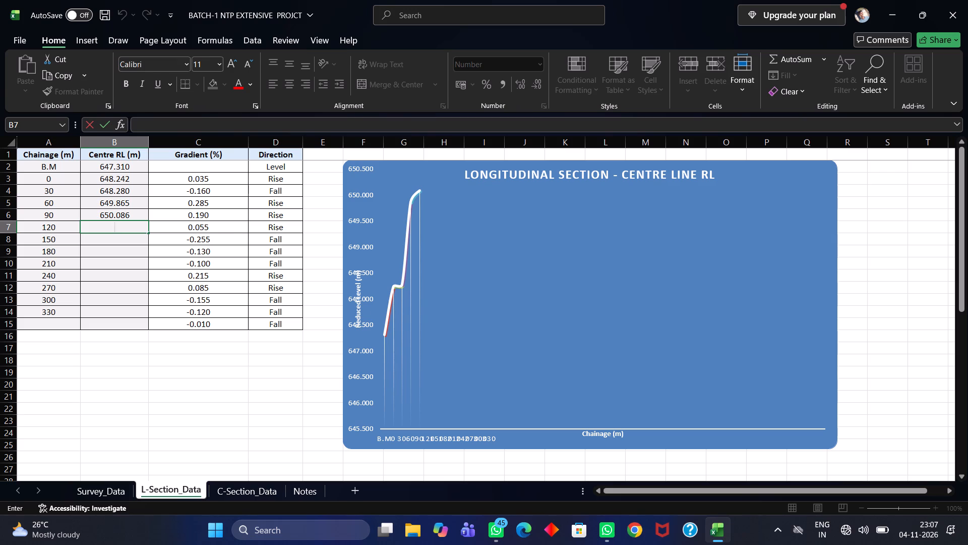
Change the Centre RL for chainage 90 in B6 to 650.048.
left_click(135, 216)
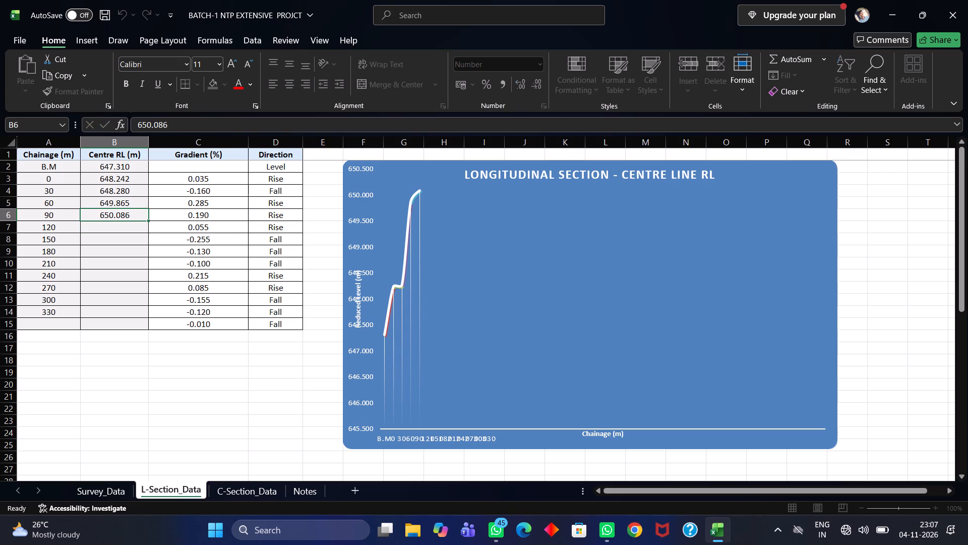
double_click(136, 217)
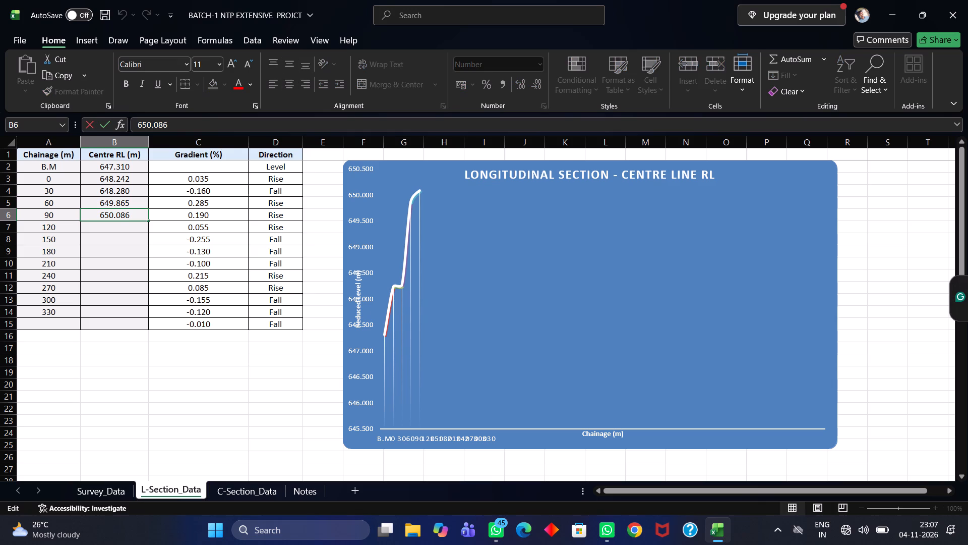
key("BackSpace")
key("BackSpace")
type("48")
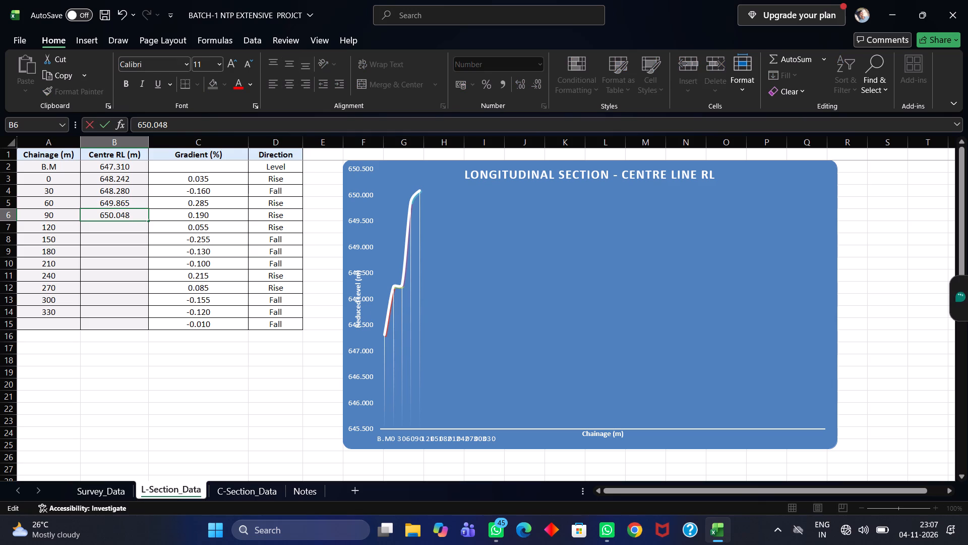
double_click(122, 225)
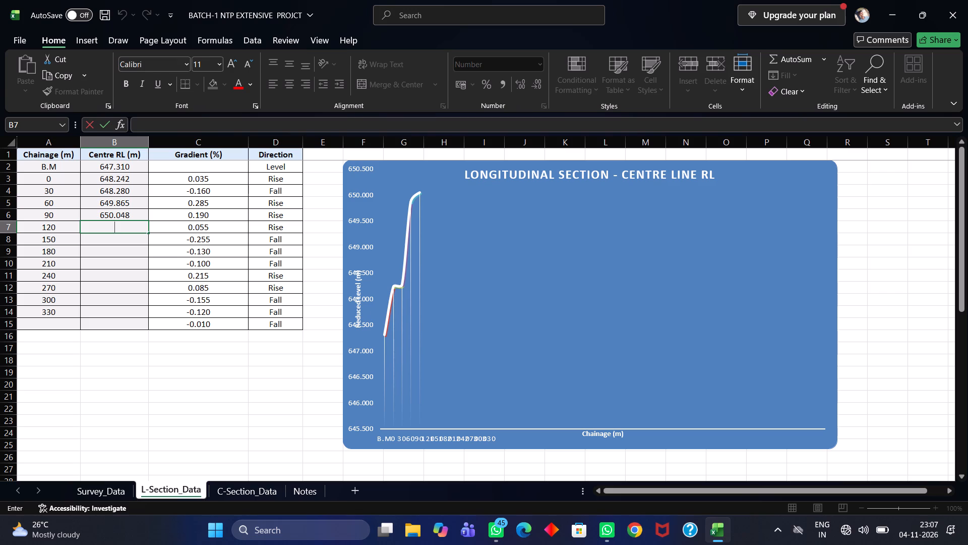
double_click(121, 216)
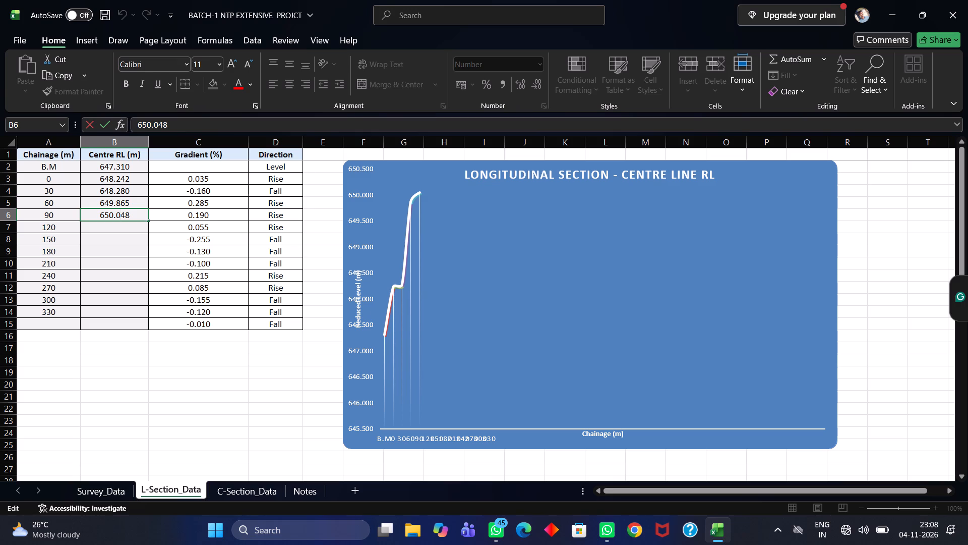
Clear the Centre RL for chainage 60 in B5.
triple_click(129, 203)
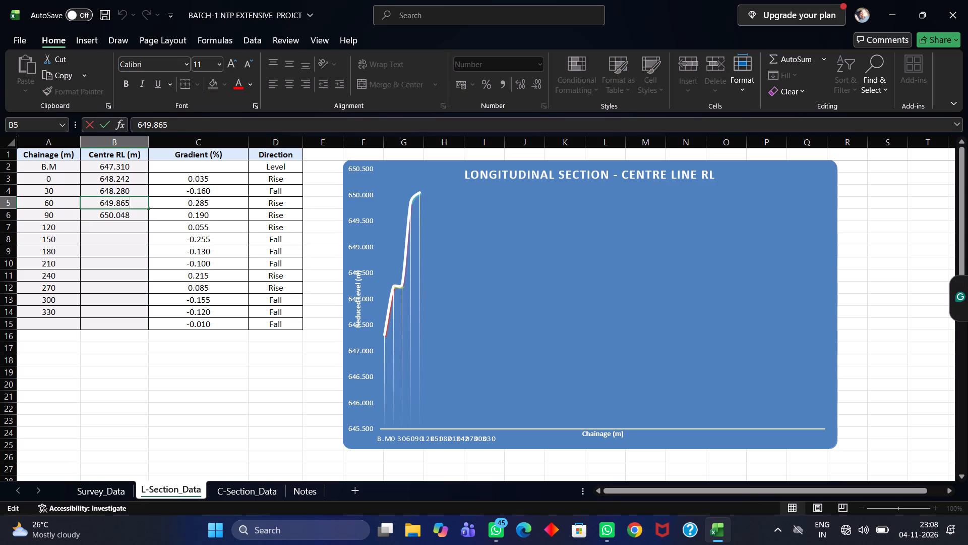
key("BackSpace")
key("BackSpace")
key("BackSpace")
key("BackSpace")
key("BackSpace")
key("BackSpace")
key("BackSpace")
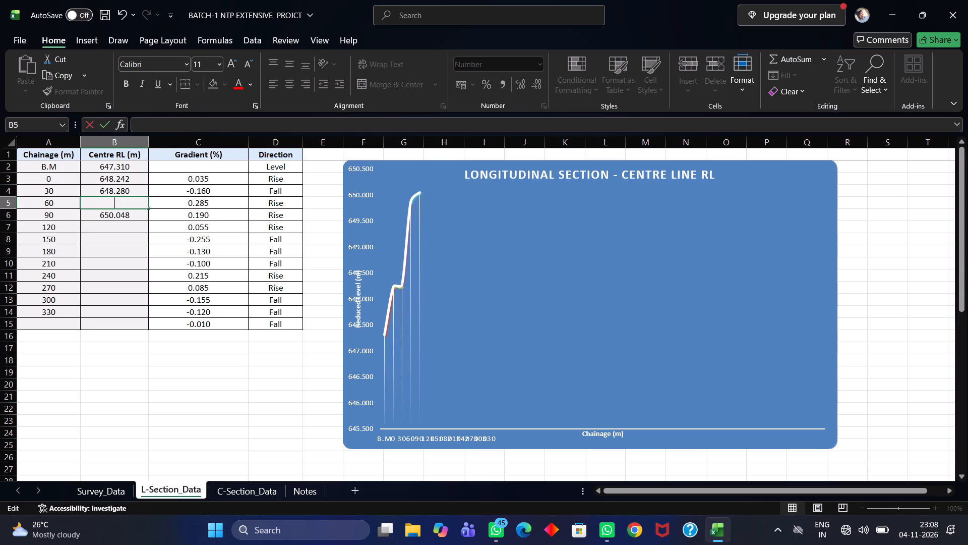
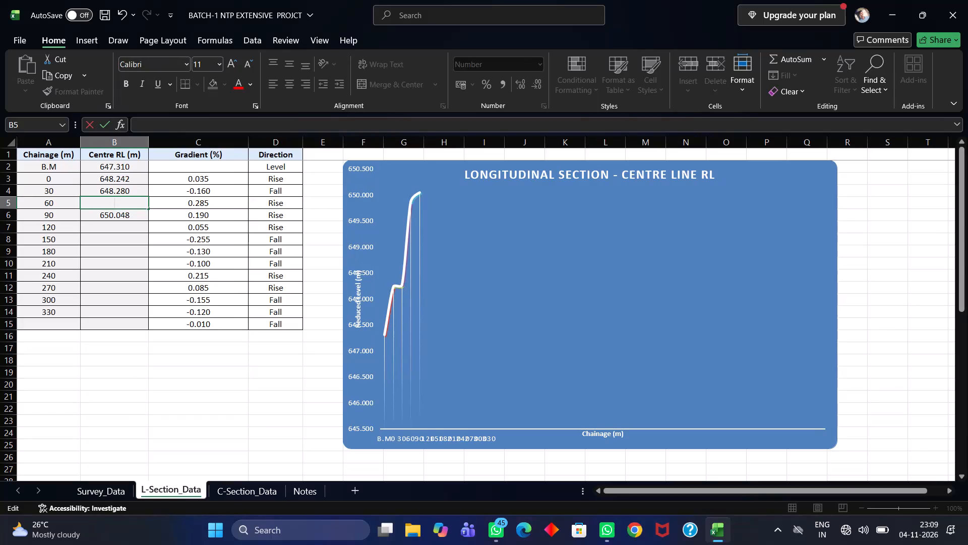
Enter 651.345 as the Centre RL for chainage 330 in B14.
double_click(201, 312)
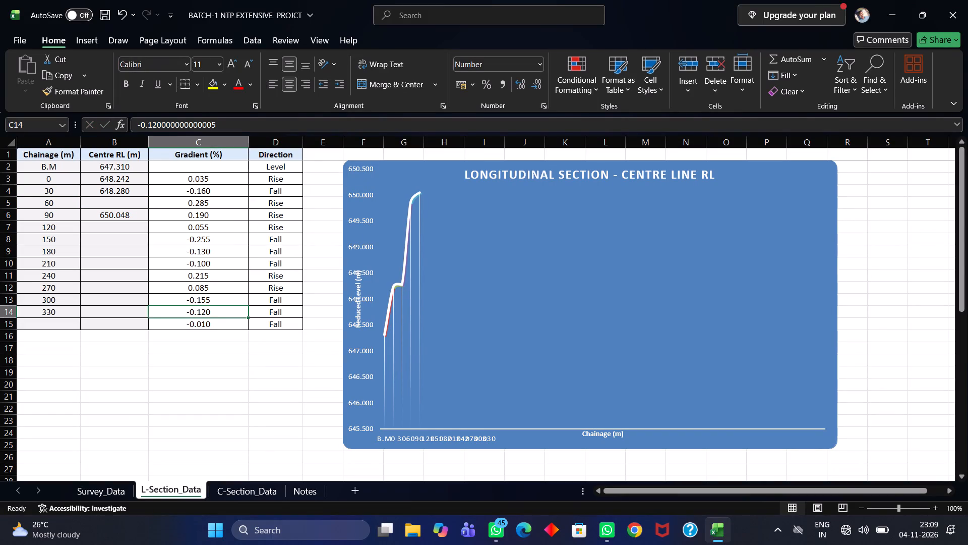
double_click(135, 313)
type("651")
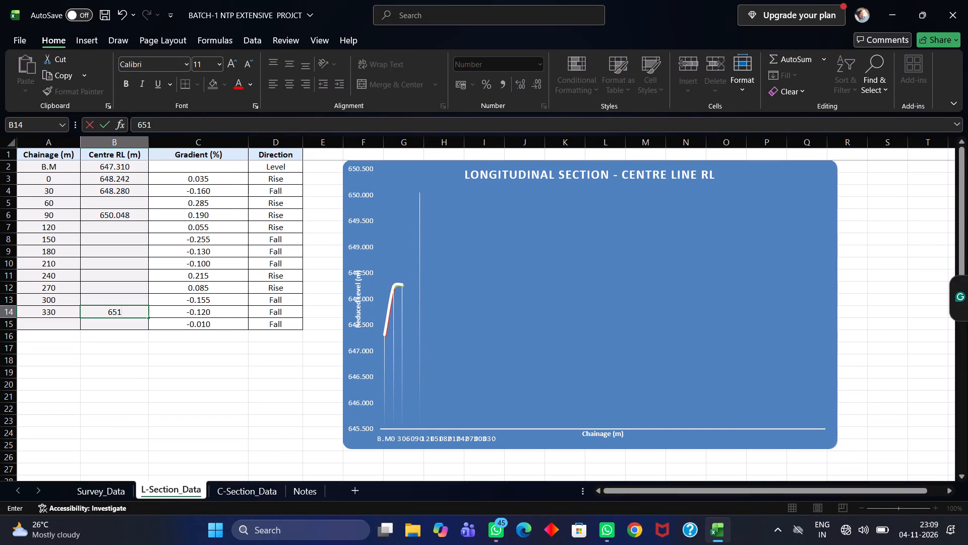
type(".345")
Enter 651.434 as the Centre RL for chainage 300 in B13.
left_click(131, 301)
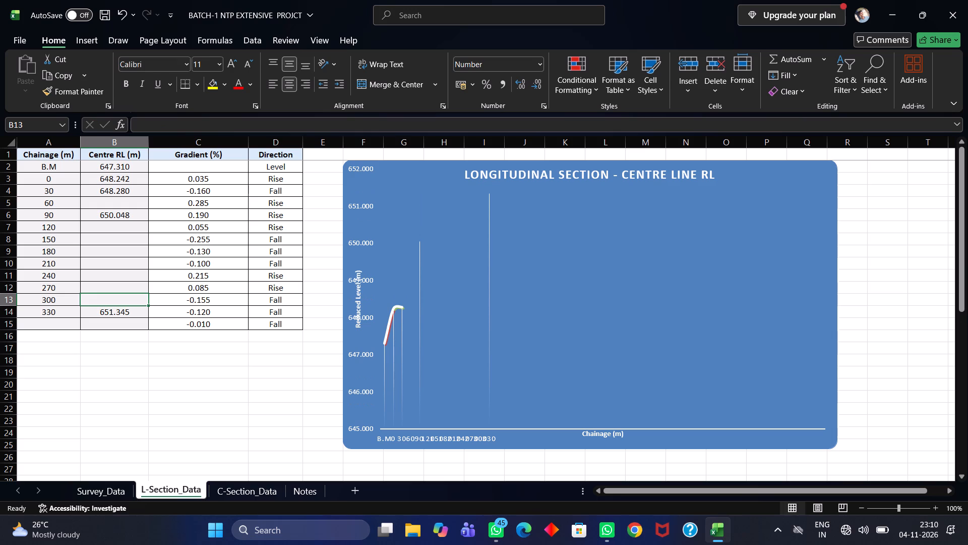
type("651")
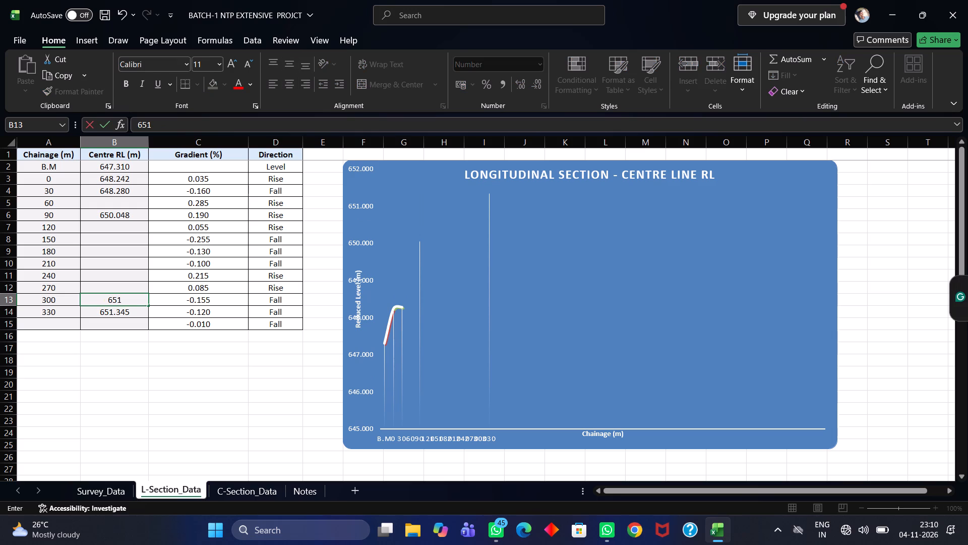
type(".434")
Open the empty Centre RL cell B12 for chainage 270 for editing.
left_click(113, 286)
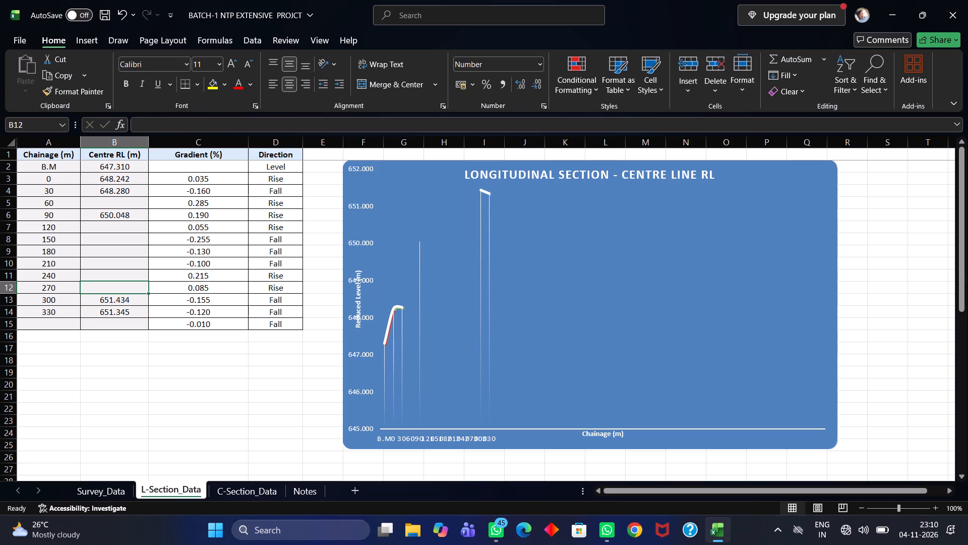
left_click(112, 286)
double_click(112, 286)
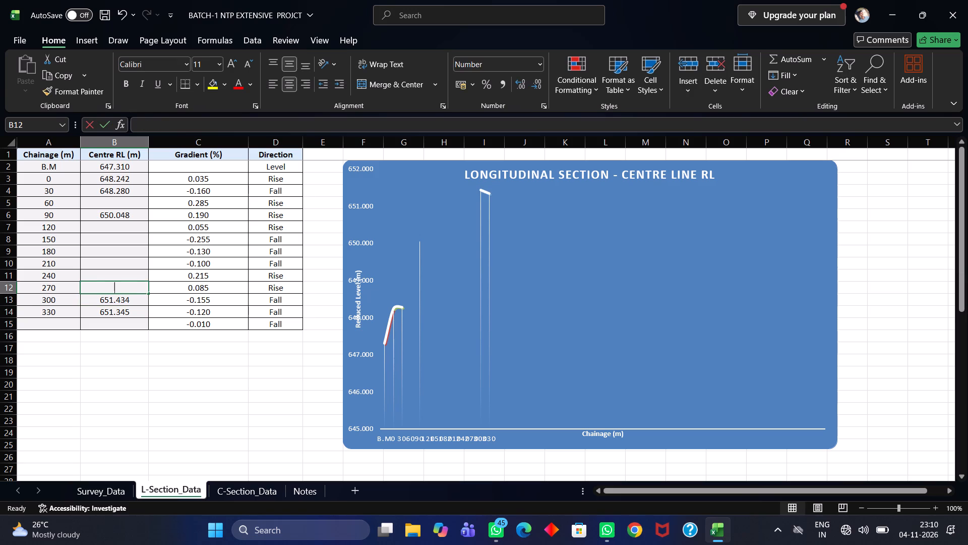
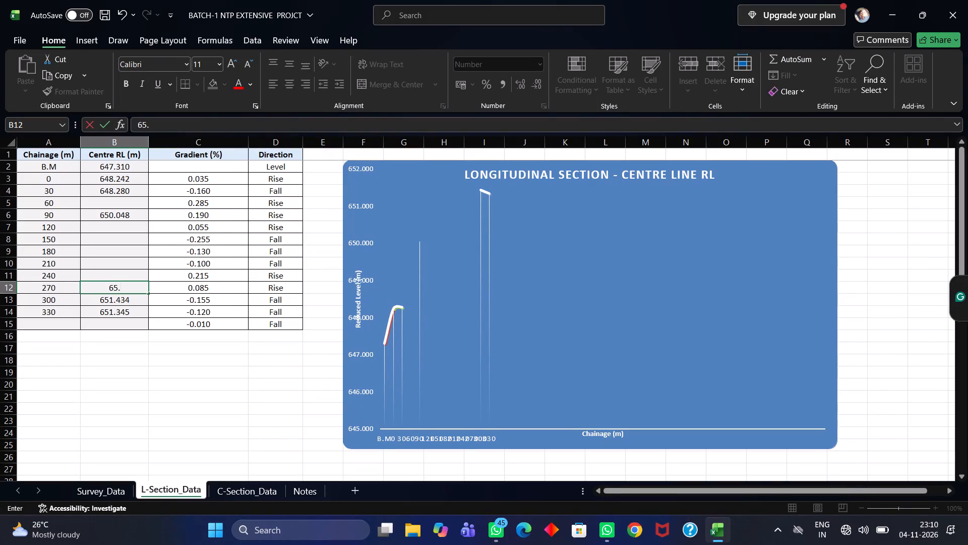
Enter 650.536 as the Centre RL for chainage 270 in B12.
key("BackSpace")
key("0")
key("period")
key("5")
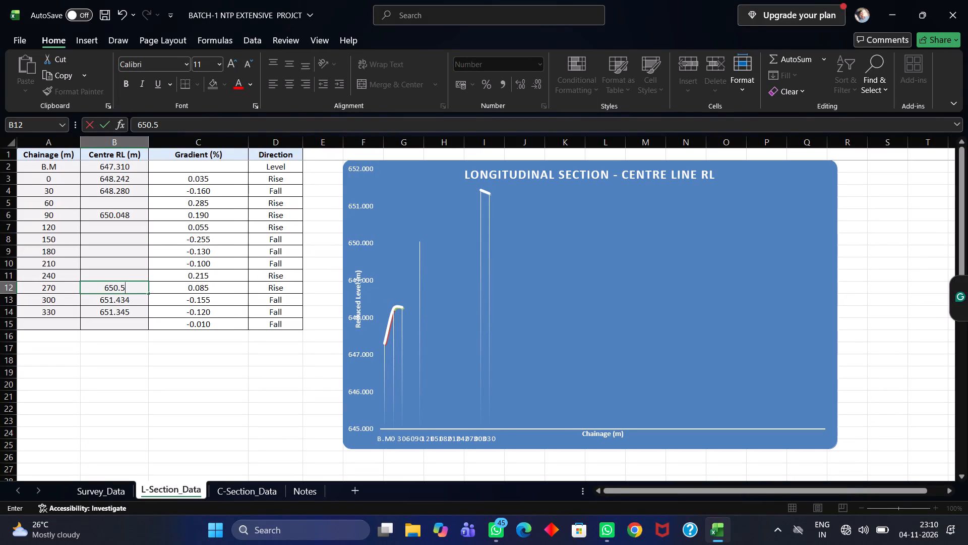
type("36")
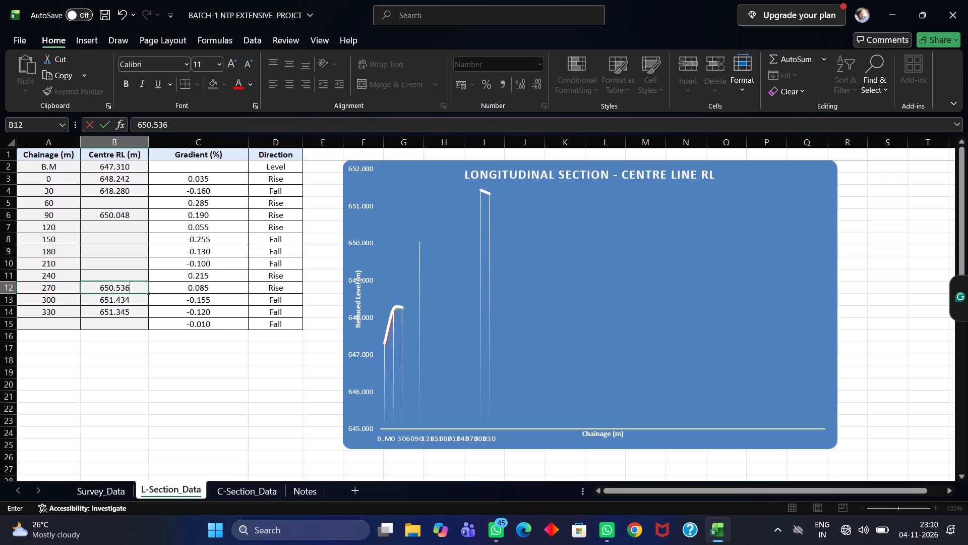
Enter 650.422 as the Centre RL for chainage 240 in B11.
left_click(127, 274)
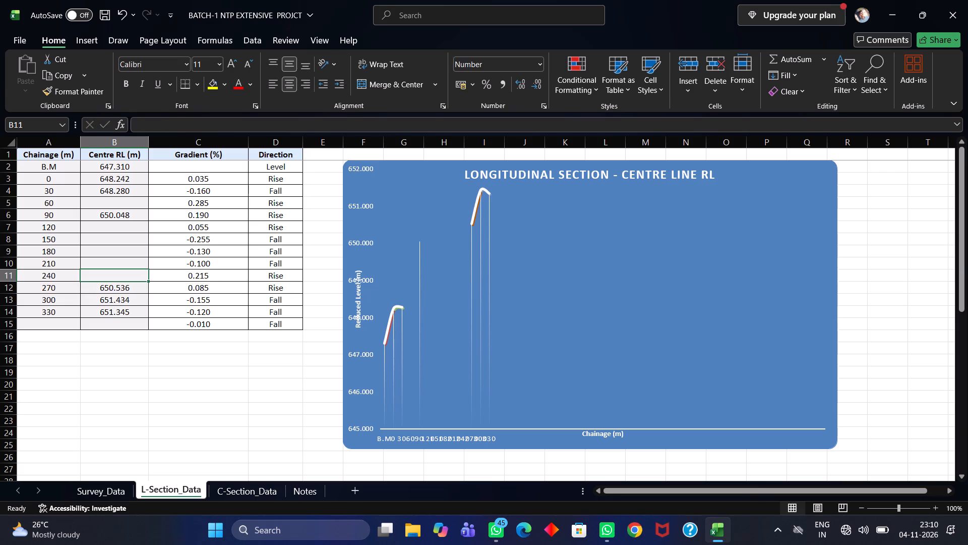
double_click(127, 275)
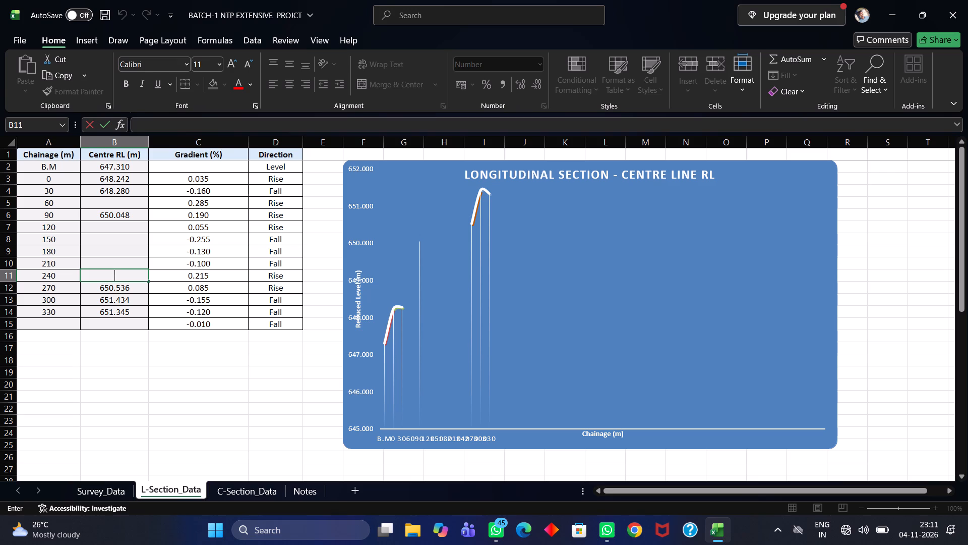
type("65")
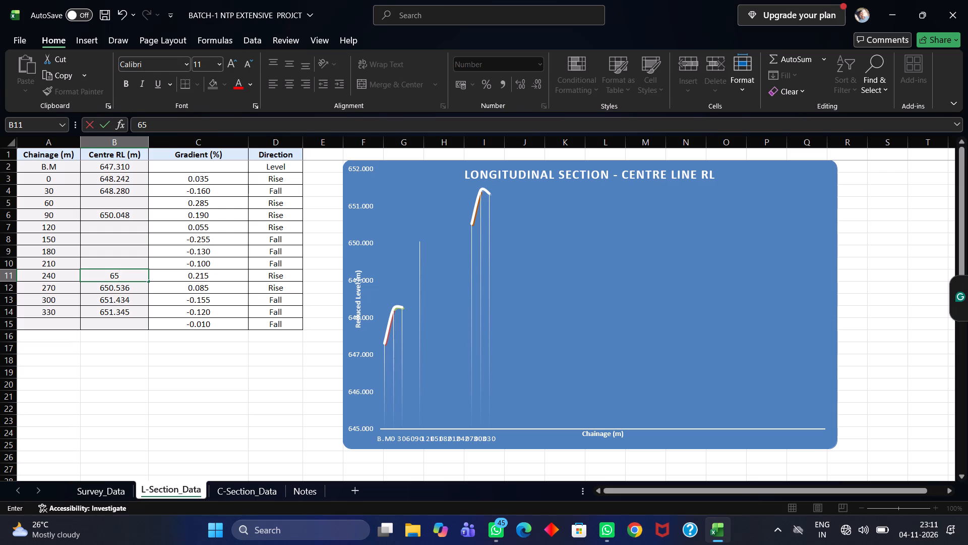
key("0")
key("period")
type("422")
Enter 650.335 as the Centre RL for chainage 210 in B10.
left_click(119, 262)
double_click(119, 262)
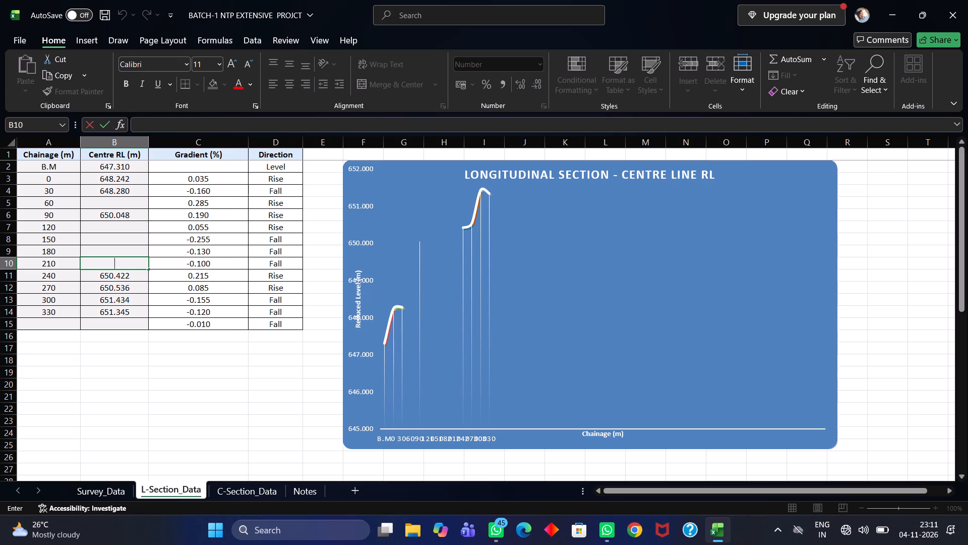
type("65.335")
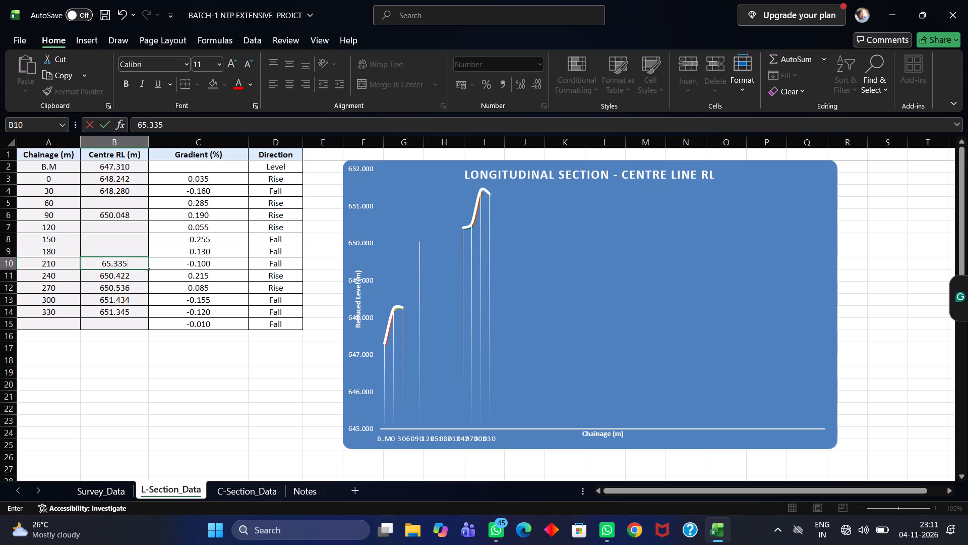
left_click(111, 266)
key("0")
Enter 650.560 as the Centre RL for chainage 180 in B9.
double_click(121, 253)
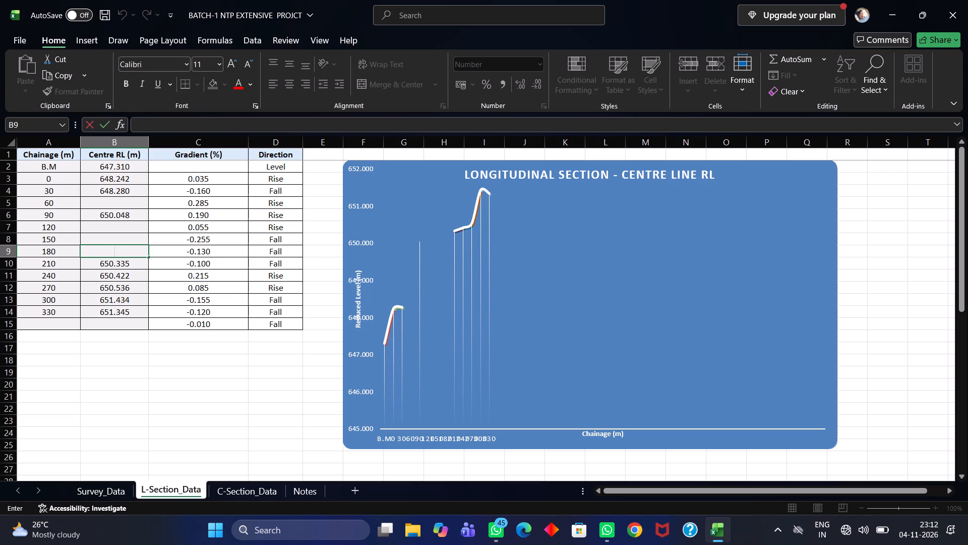
type("65.")
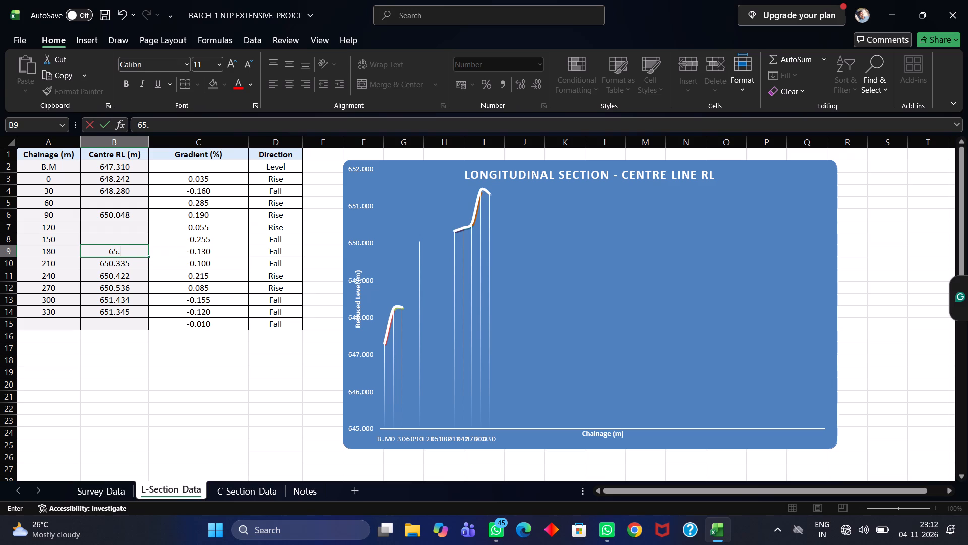
key("BackSpace")
type("0.")
type("560")
Enter 650.318 as the Centre RL for chainage 150 in B8.
double_click(125, 238)
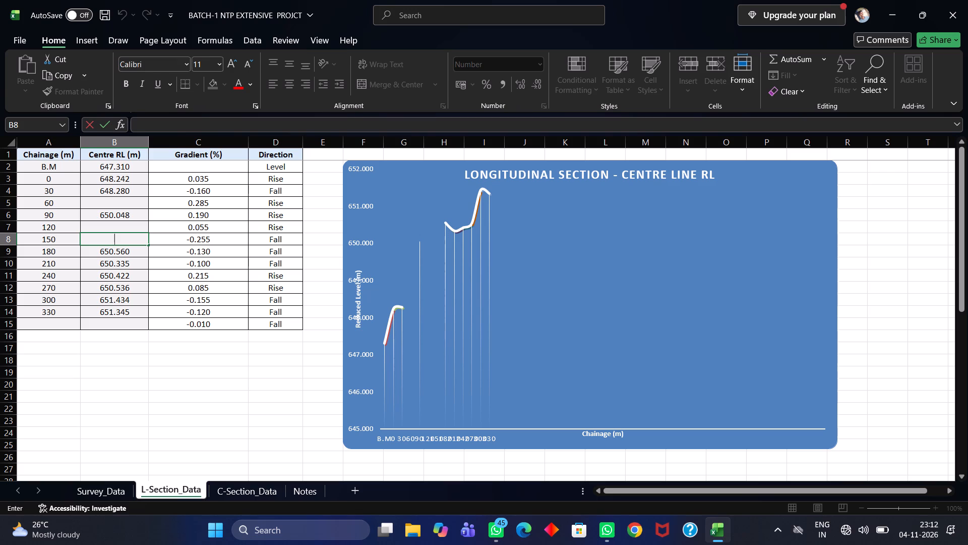
type("650.")
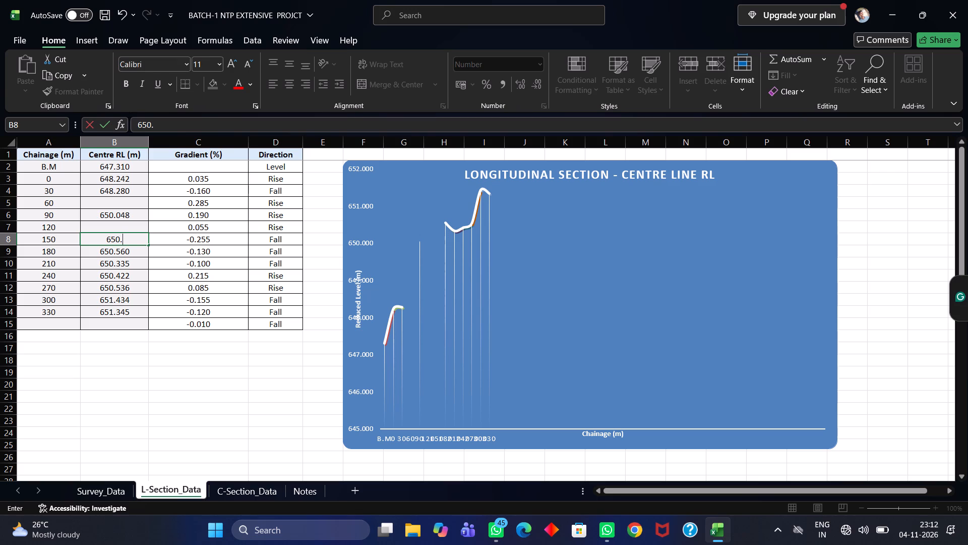
type("318")
Enter 649.993 as the Centre RL for chainage 120 in B7.
left_click(114, 226)
double_click(114, 226)
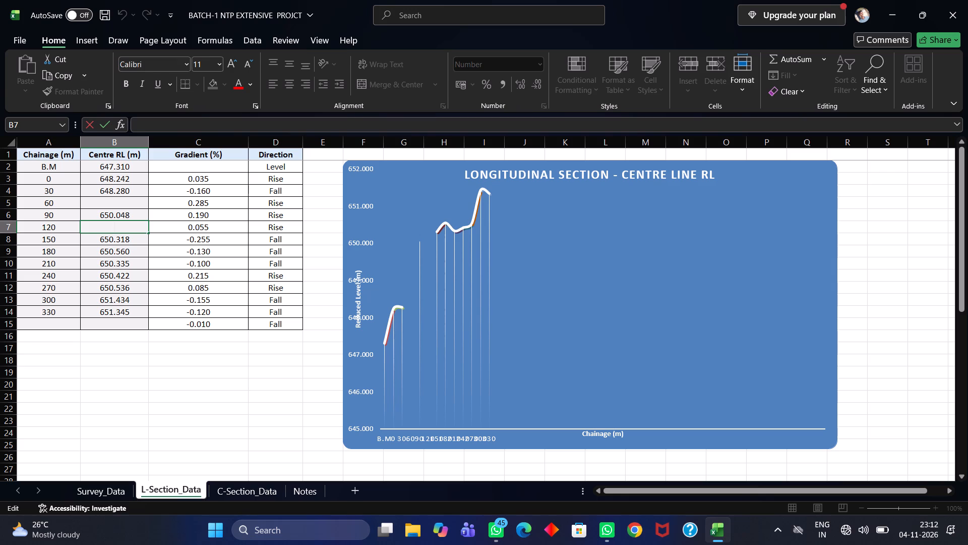
type("649")
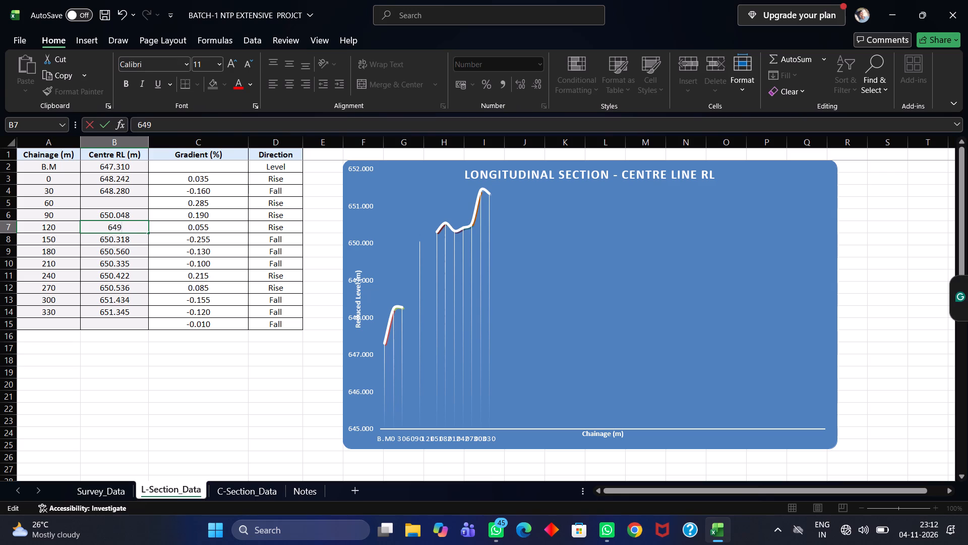
type(".993")
Replace the Centre RL for chainage 90 in B6 with 650.052.
double_click(128, 215)
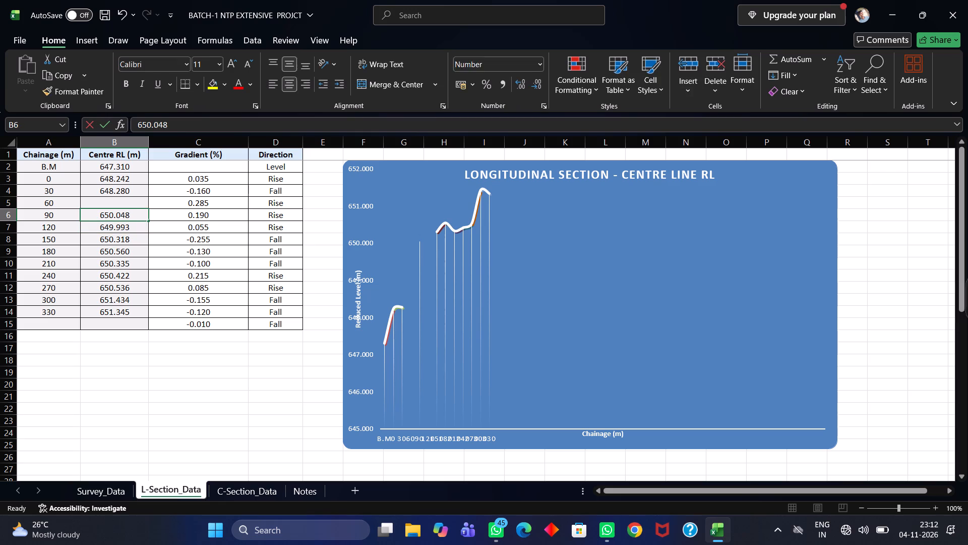
key("BackSpace")
key("BackSpace")
key("BackSpace")
key("BackSpace")
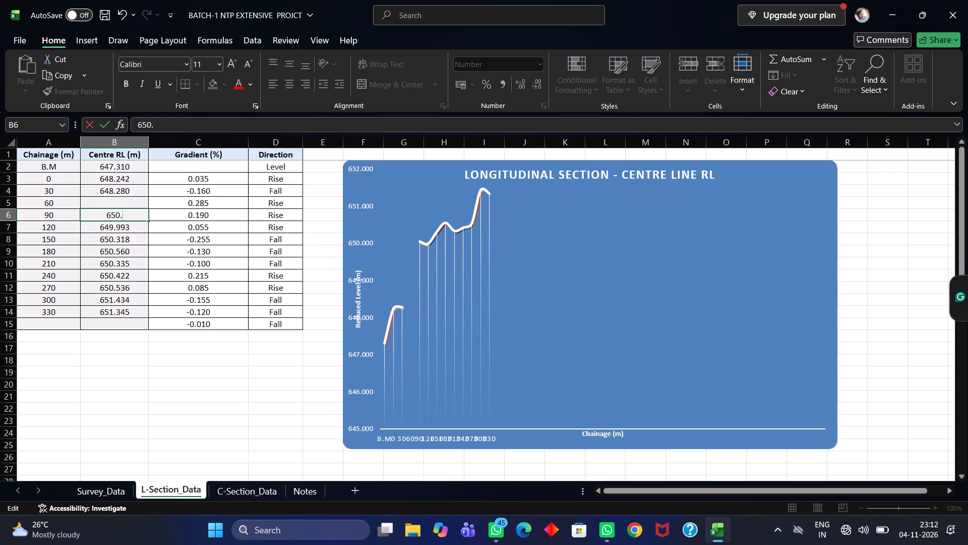
key("BackSpace")
key("BackSpace")
key("BackSpace")
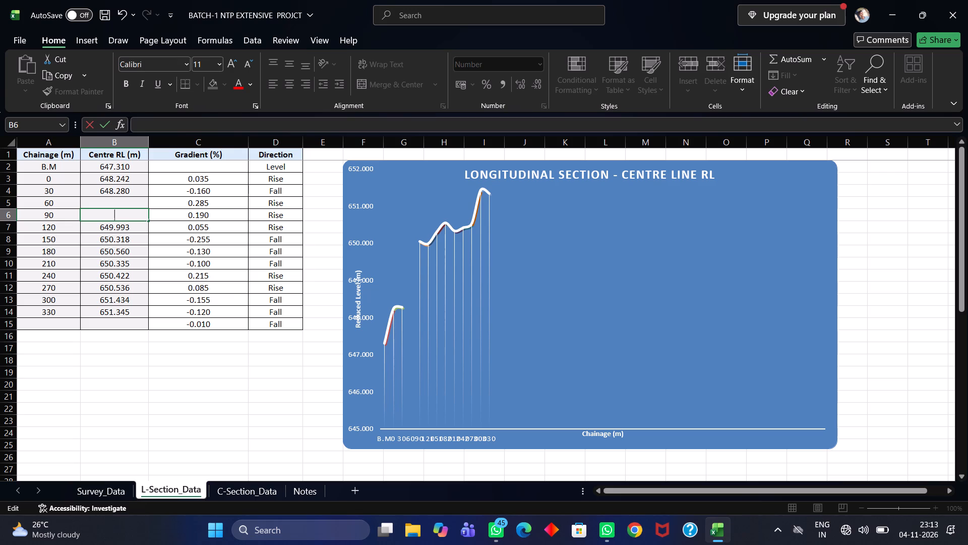
key("6")
type("5.0")
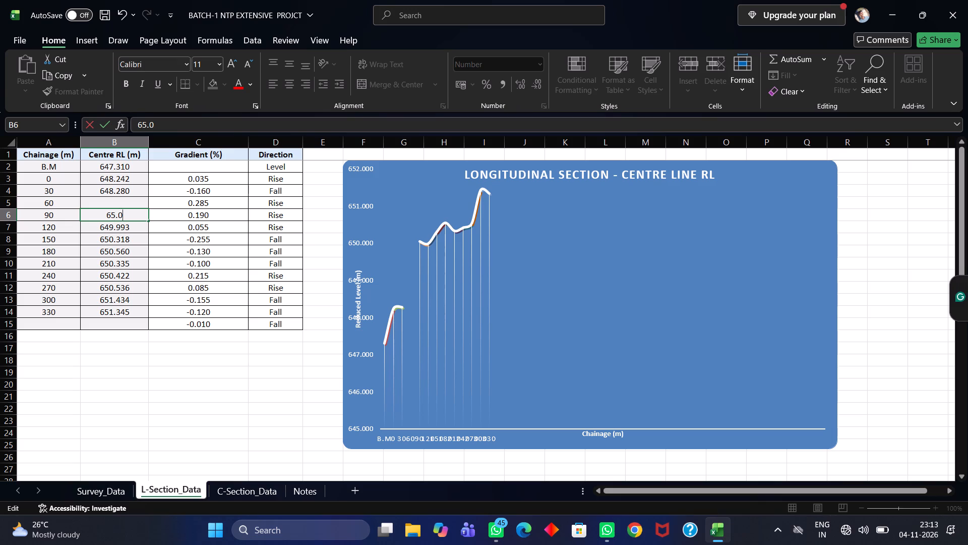
key("BackSpace")
key("BackSpace")
key("2")
key("BackSpace")
key("0")
type(".052")
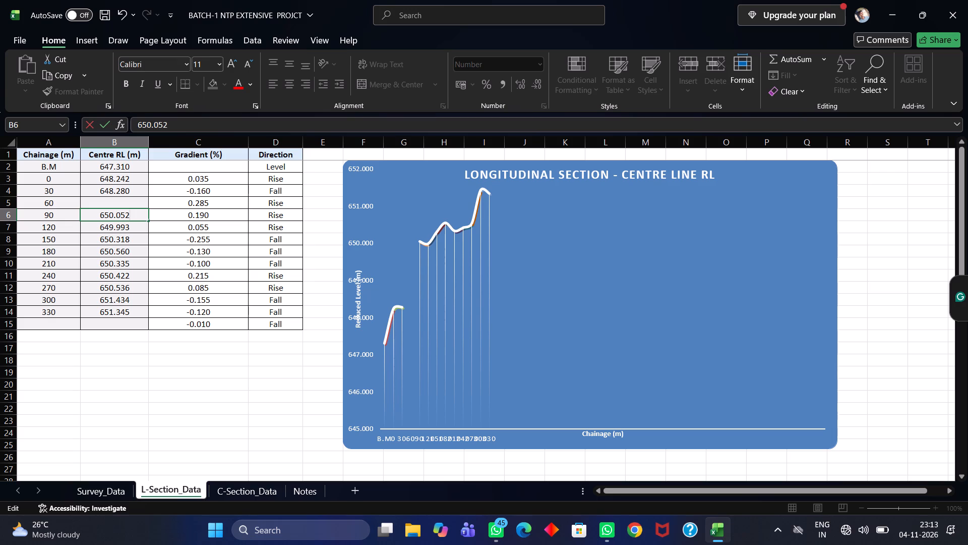
Enter 649.794 as the Centre RL for chainage 60 in B5.
double_click(121, 204)
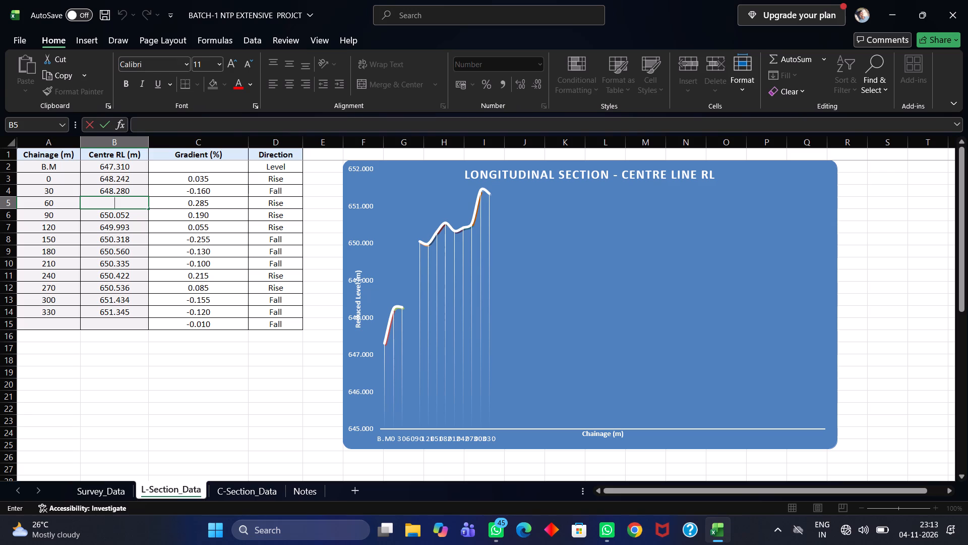
type("649.")
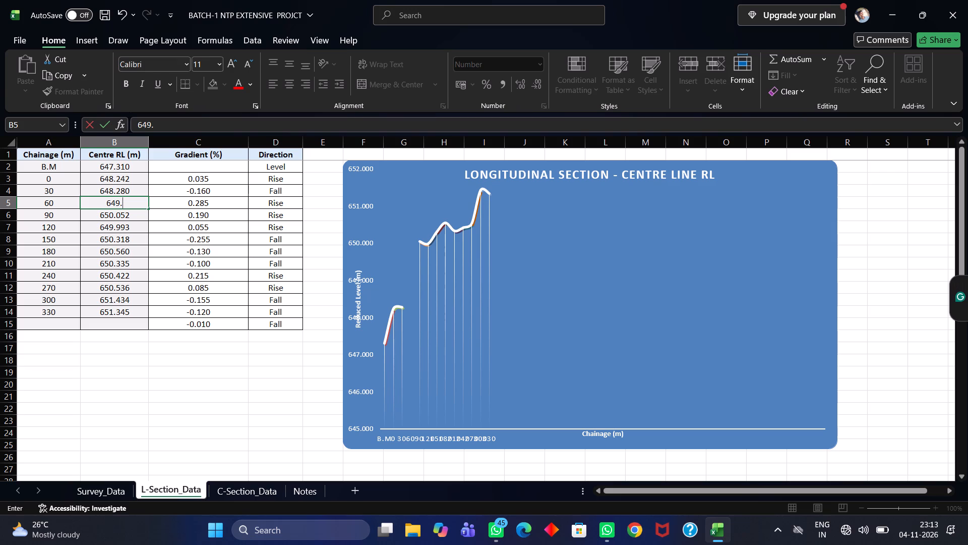
type("794")
Open the Centre RL cell B4 for chainage 30 for editing.
double_click(131, 187)
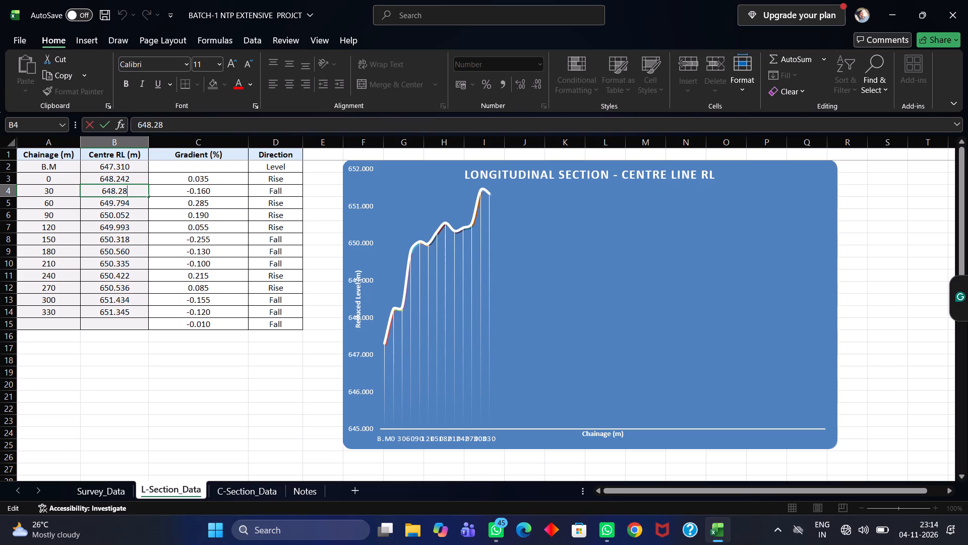
scroll(63, 196, "down", 1)
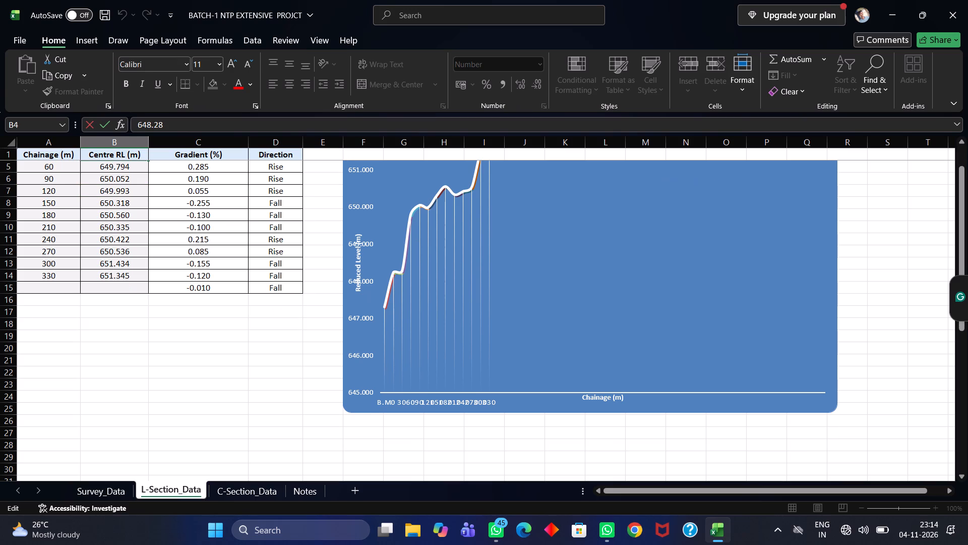
scroll(54, 225, "up", 2)
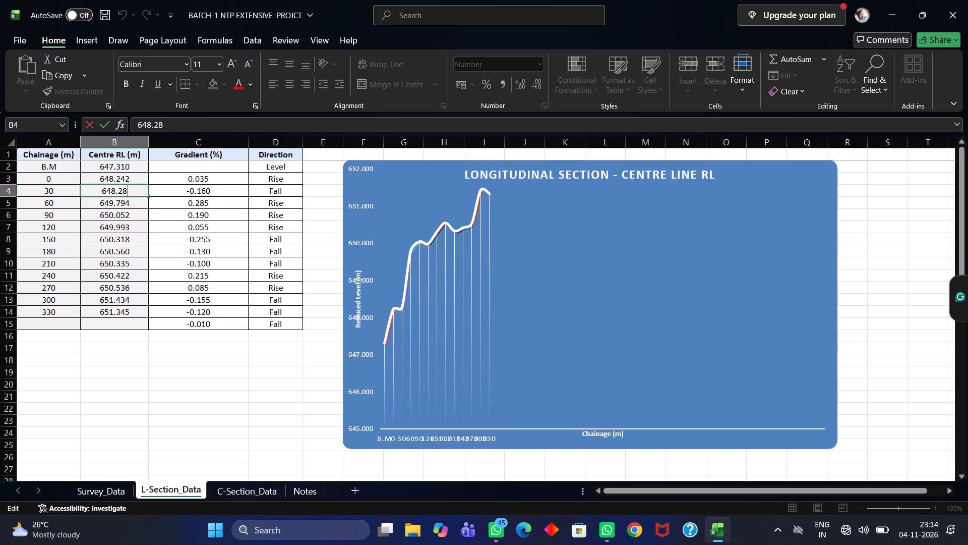
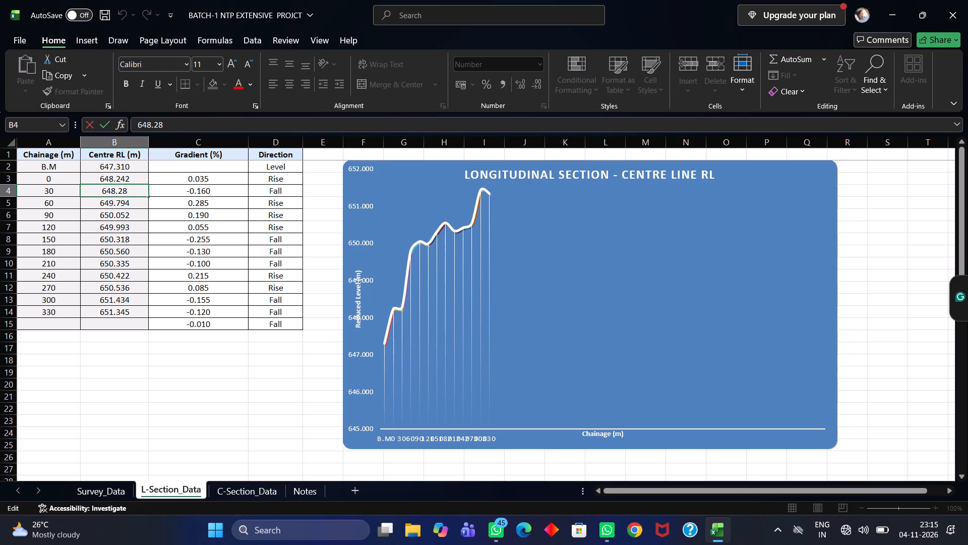
Clear the Centre RL values in B3:B14 for chainages 0 through 330.
left_click_drag(96, 168, 99, 180)
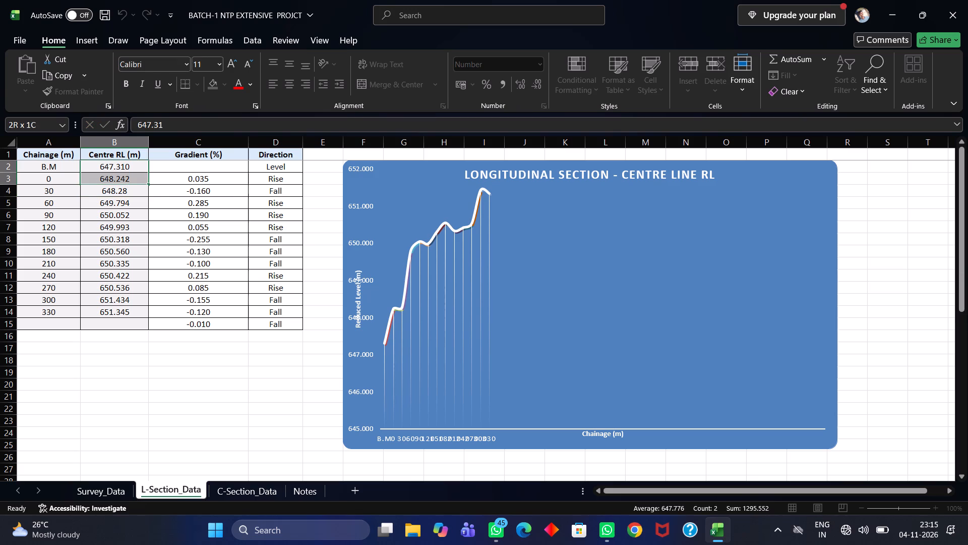
left_click_drag(99, 180, 99, 181)
left_click(99, 181)
left_click_drag(99, 181, 106, 260)
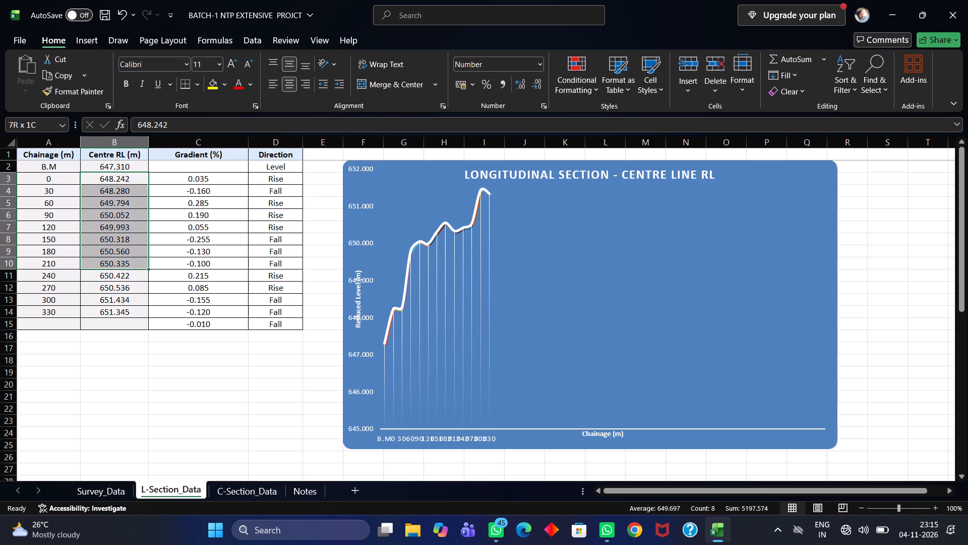
left_click_drag(106, 260, 108, 313)
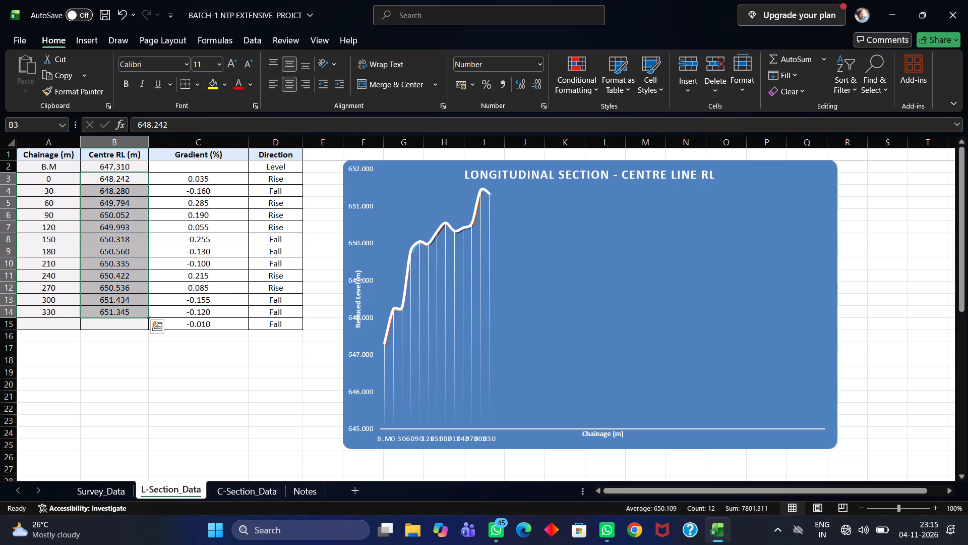
key("Delete")
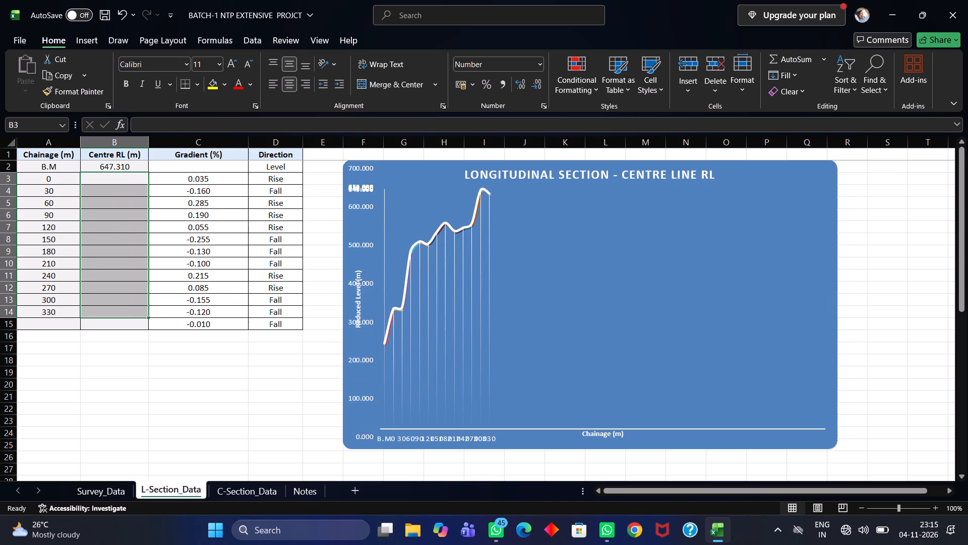
Enter 646.504 as the Centre RL for chainage 0 in B3.
double_click(102, 182)
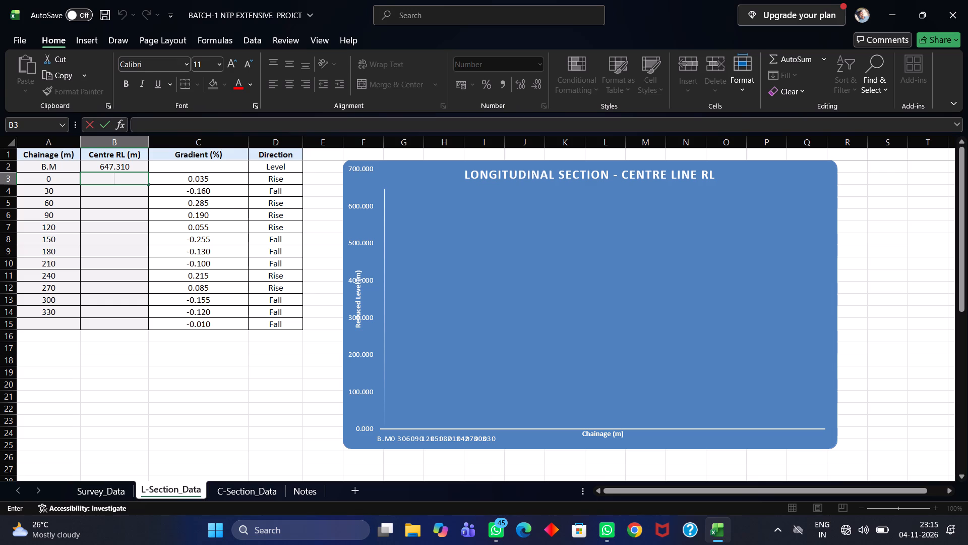
type("646.")
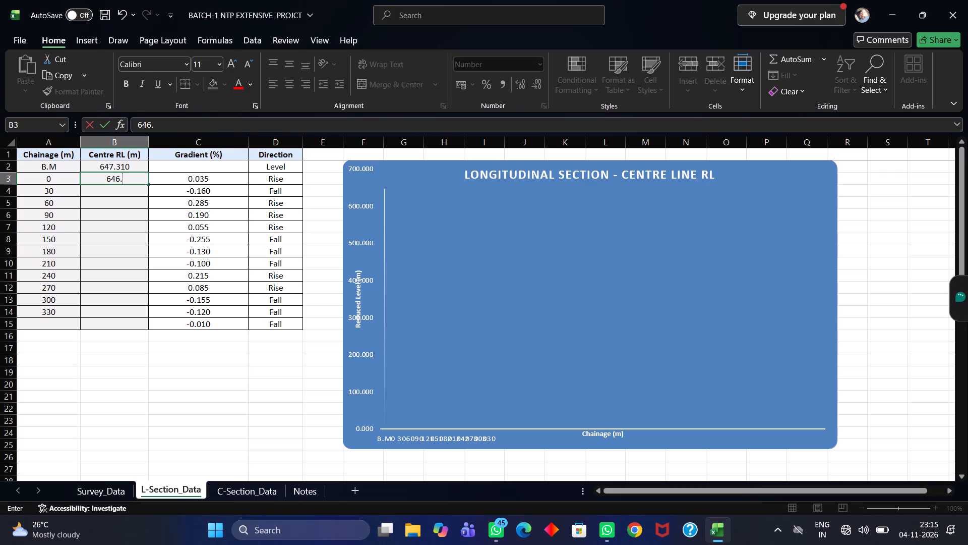
type("504")
Enter 648.377 as the Centre RL for chainage 30 in B4.
double_click(115, 191)
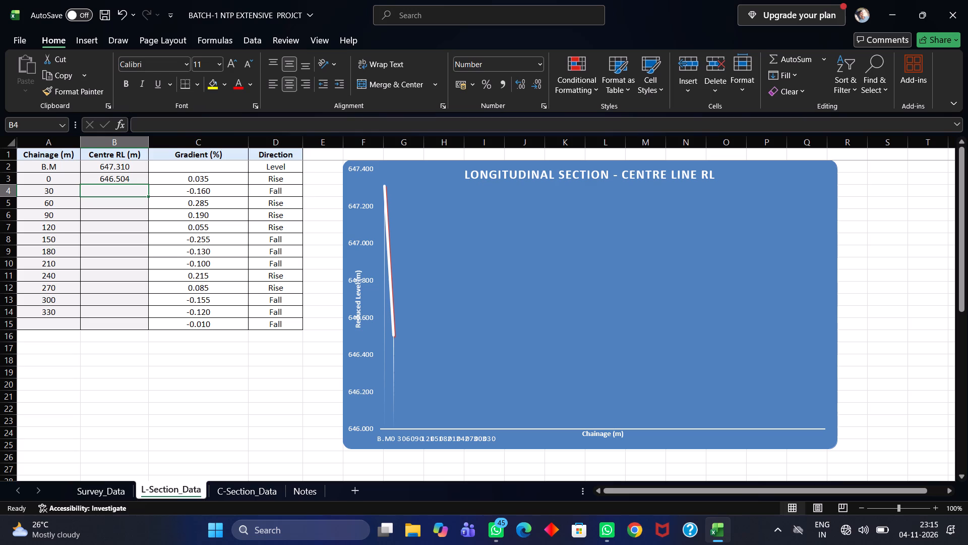
type("648.")
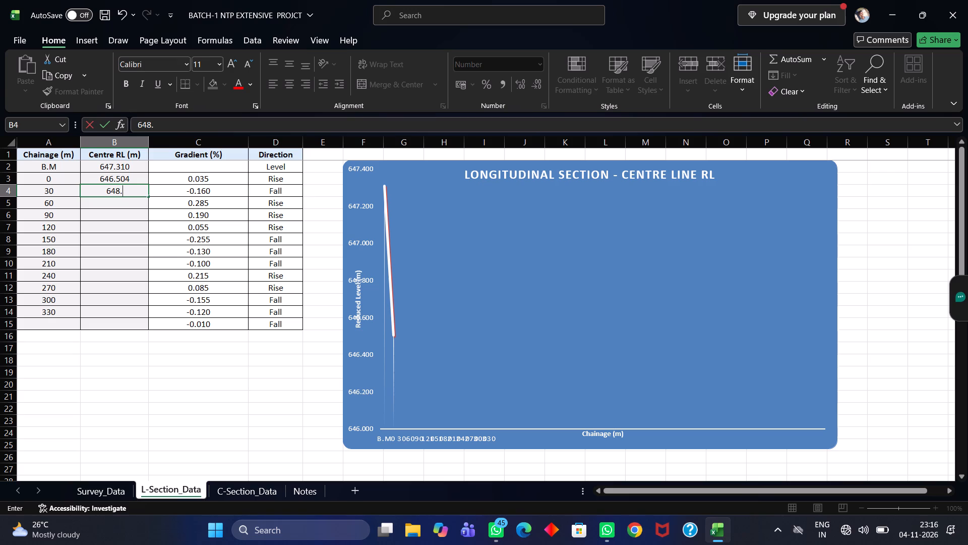
key("3")
type("77")
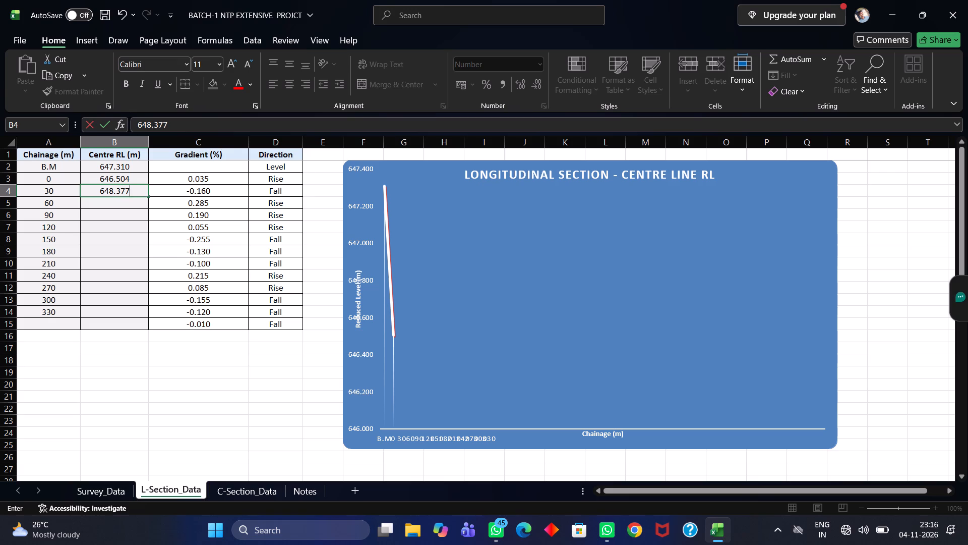
Open the empty Centre RL cell B5 for chainage 60 for editing.
left_click(122, 199)
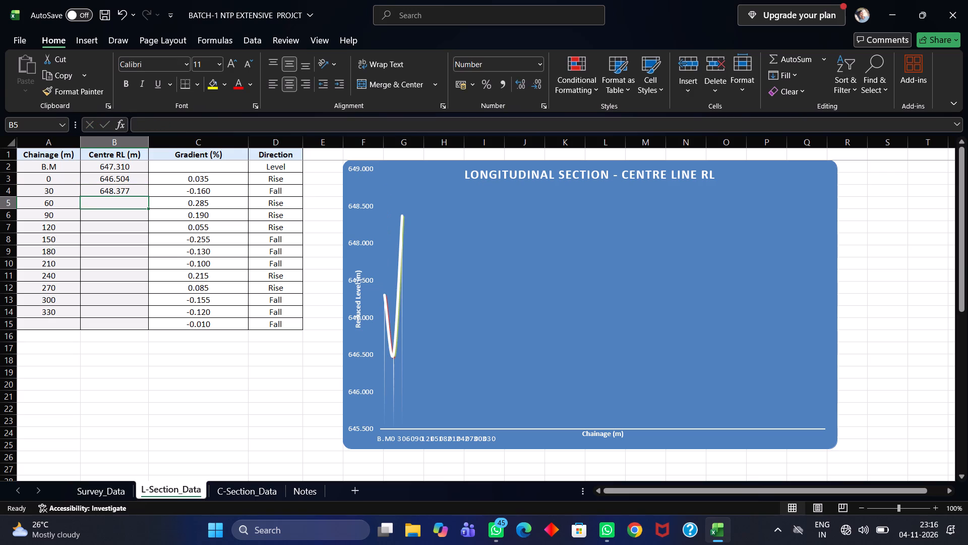
double_click(122, 199)
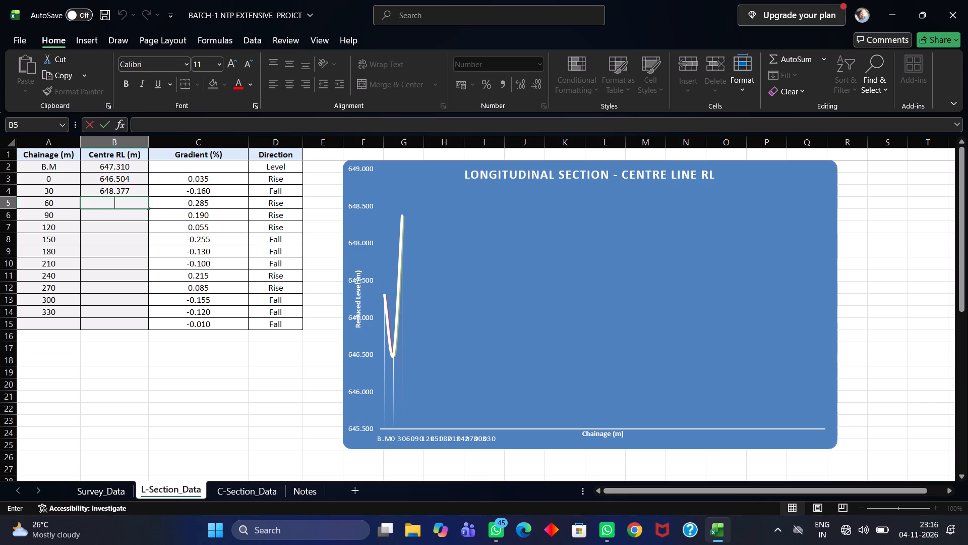
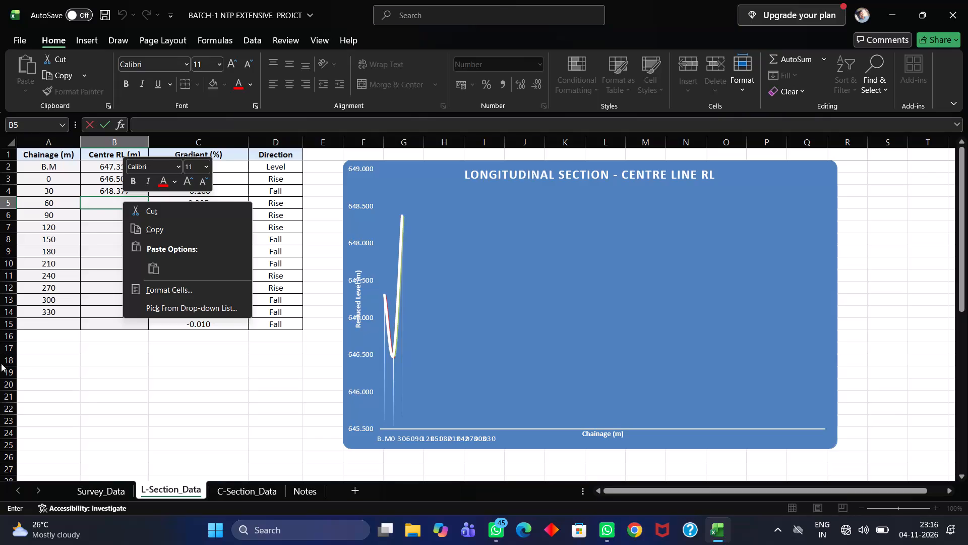
Change row 5 to chainage 42 in A5 and enter 649.865 as its Centre RL in B5.
left_click(48, 354)
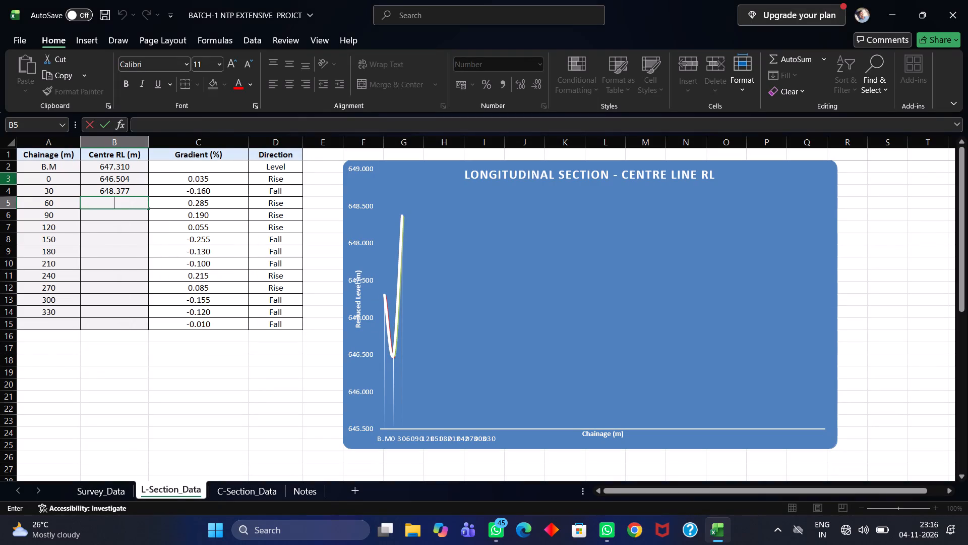
double_click(57, 203)
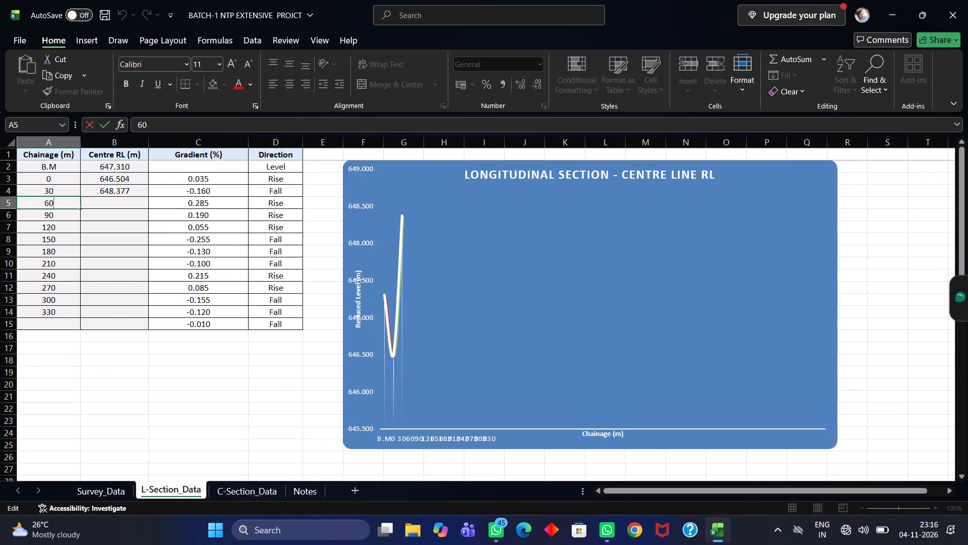
key("Return")
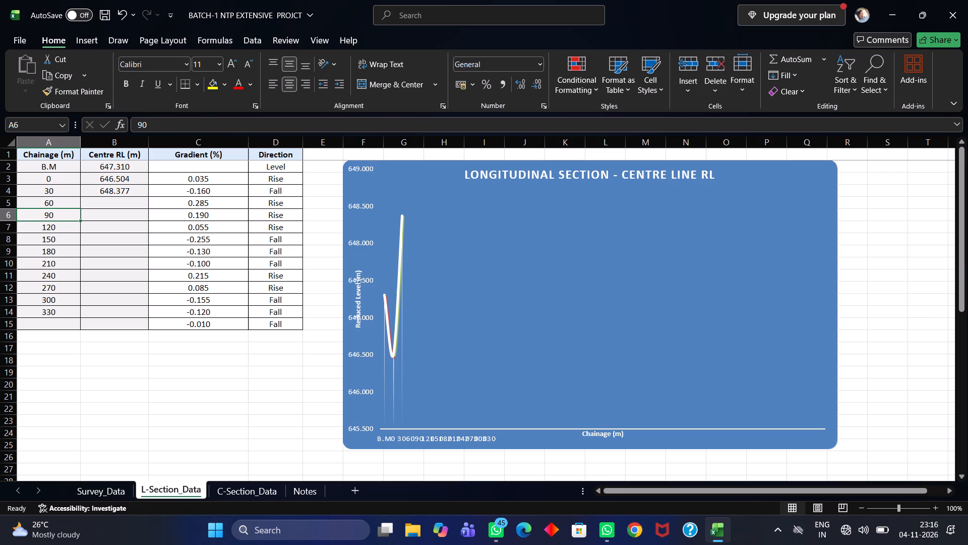
key("Up")
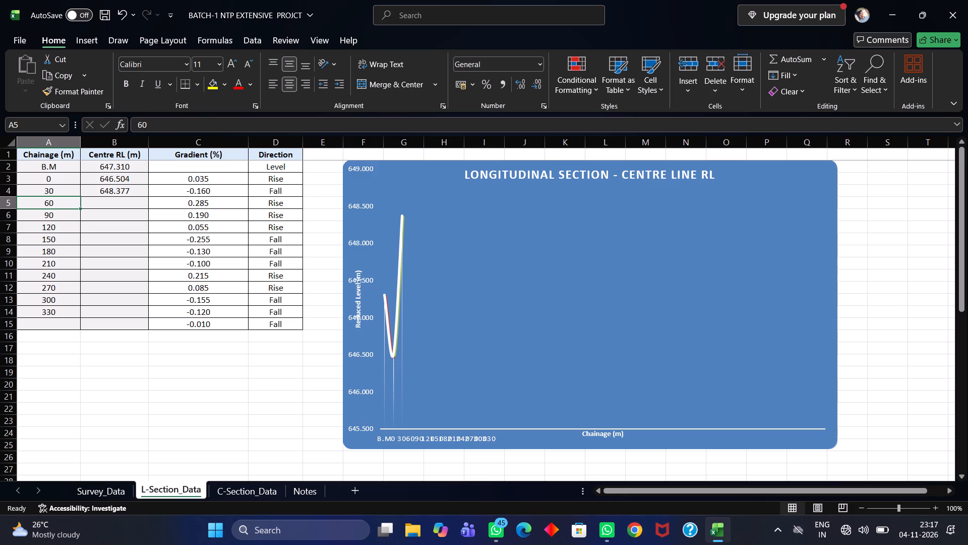
key("BackSpace")
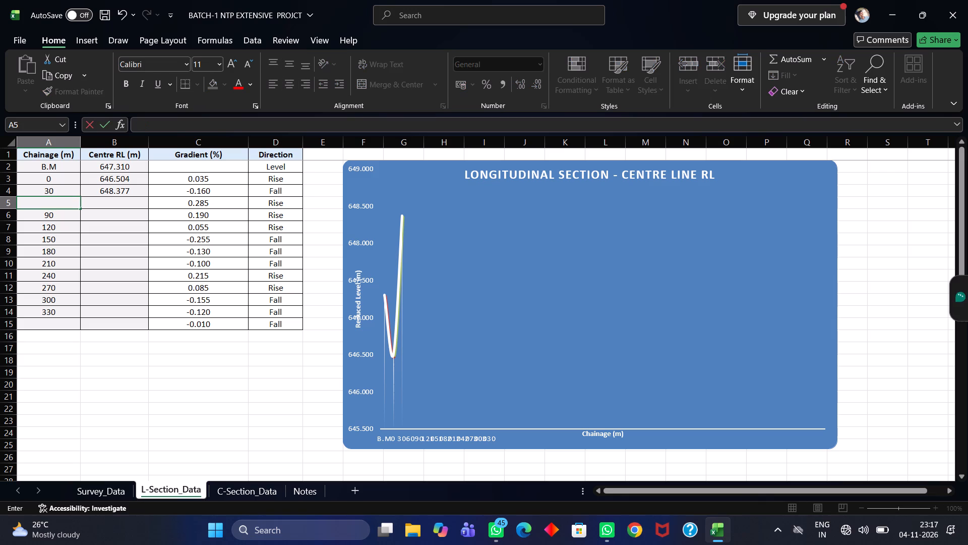
type("42")
left_click(110, 200)
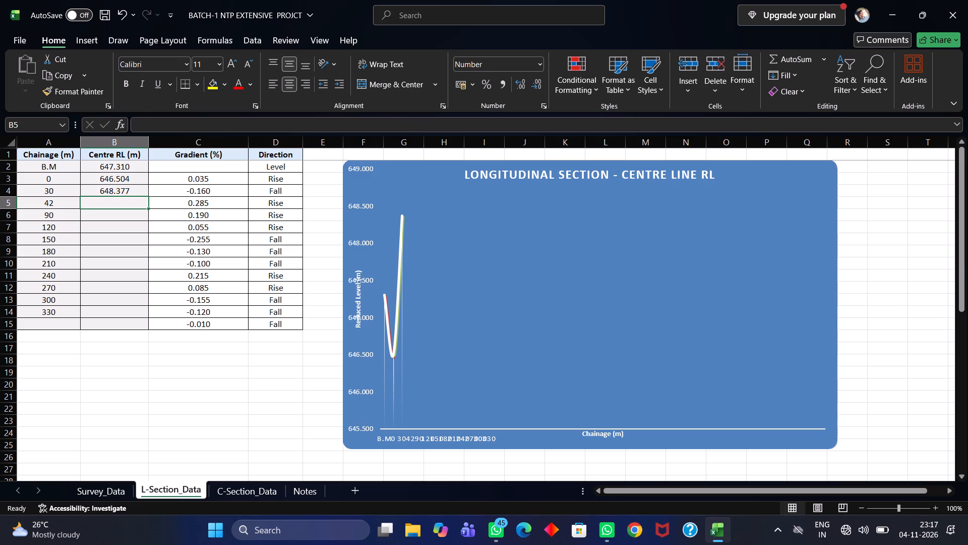
type("649.")
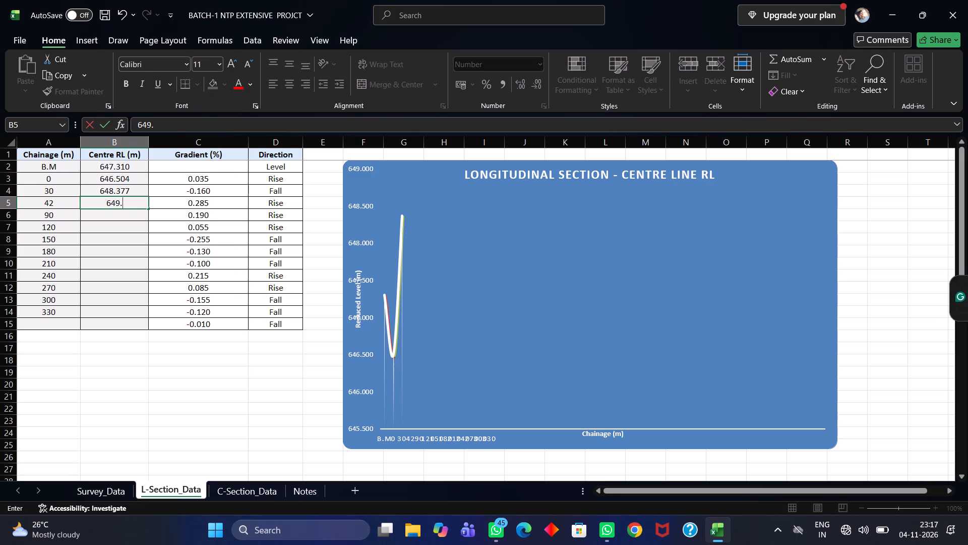
type("85")
key("BackSpace")
type("65")
Change row 6 to chainage 60 in A6 and enter 650.086 as its Centre RL in B6.
left_click(117, 216)
double_click(117, 216)
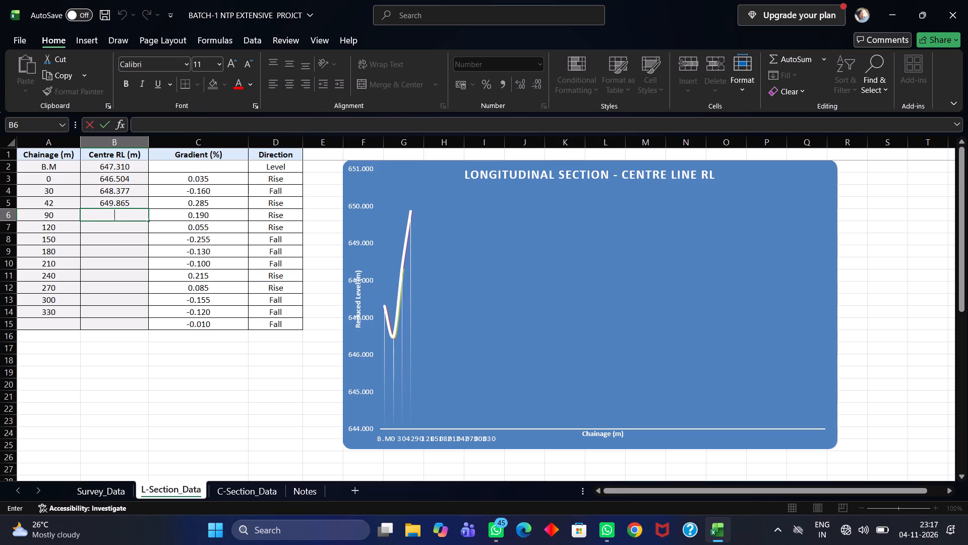
double_click(59, 214)
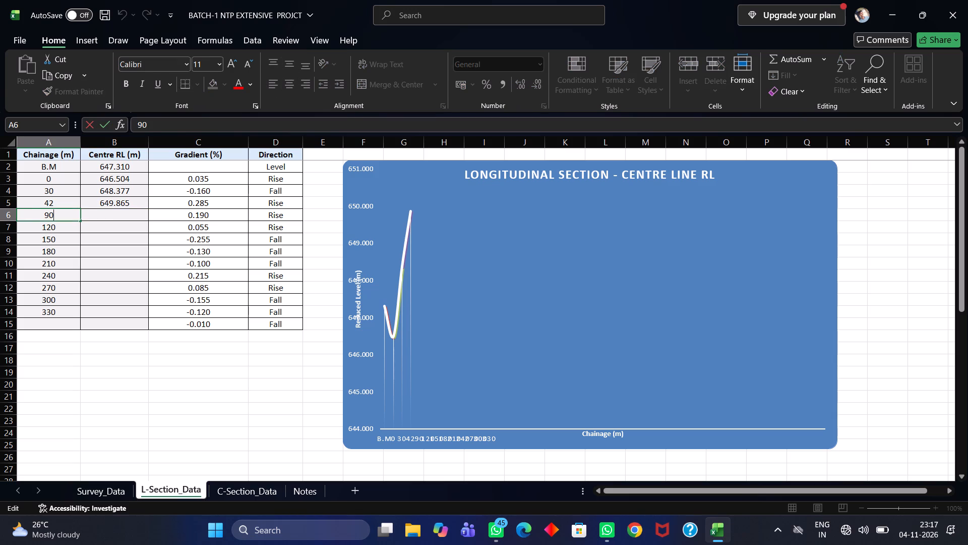
key("BackSpace")
key("BackSpace")
type("60")
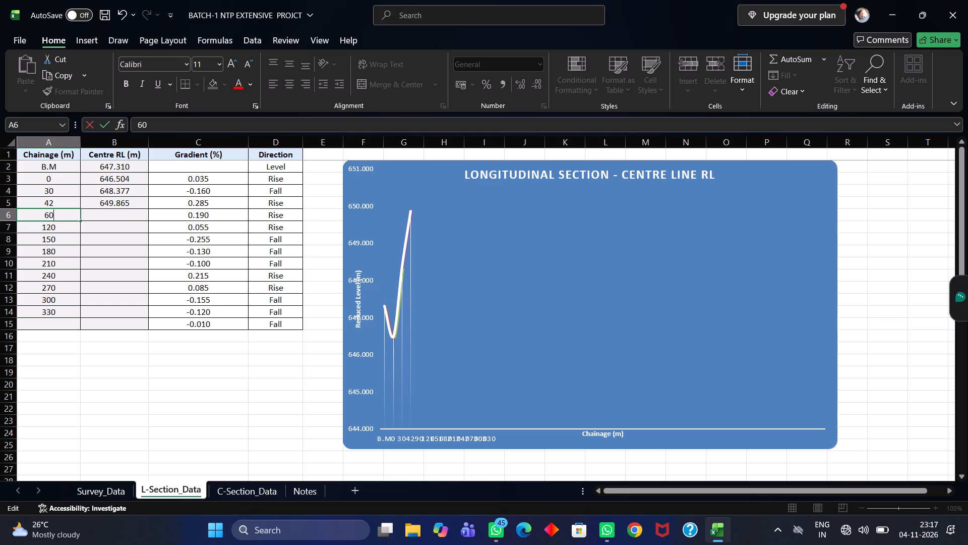
left_click(99, 214)
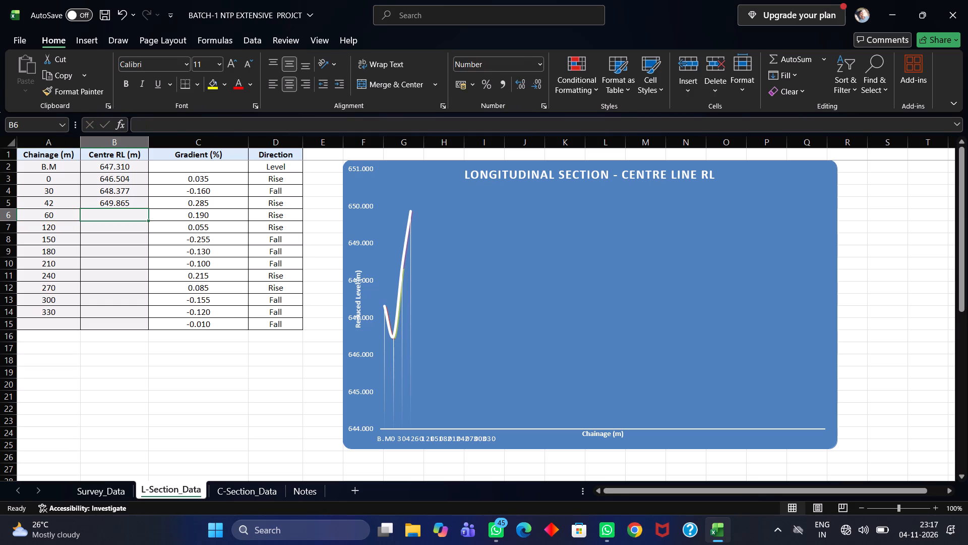
double_click(137, 214)
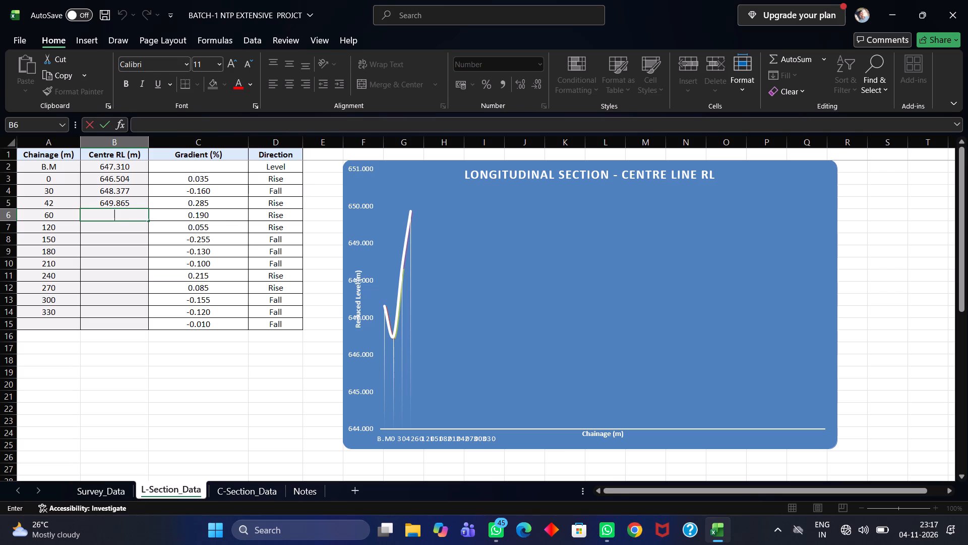
type("650.")
type("086")
Change row 7 to chainage 90 in A7 and enter 650.113 as its Centre RL in B7.
left_click(126, 224)
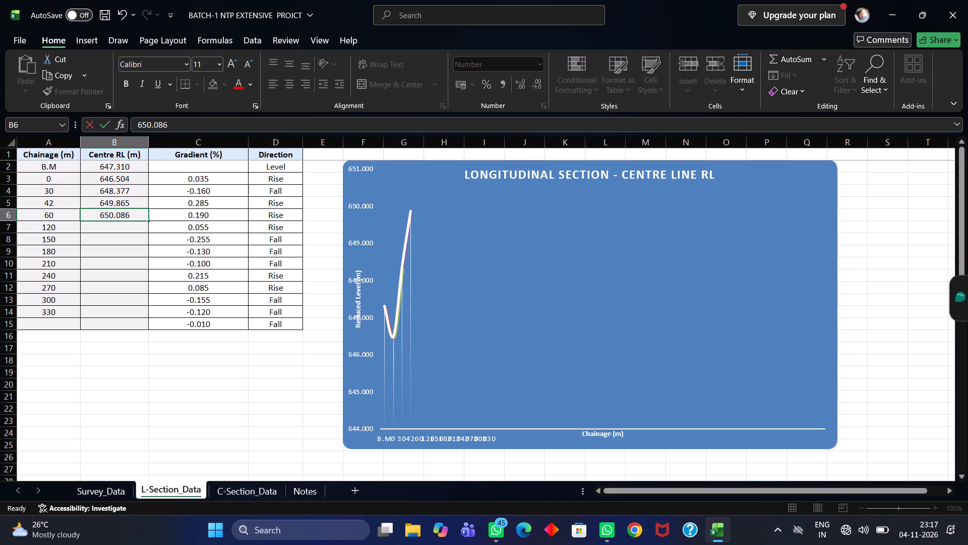
double_click(126, 224)
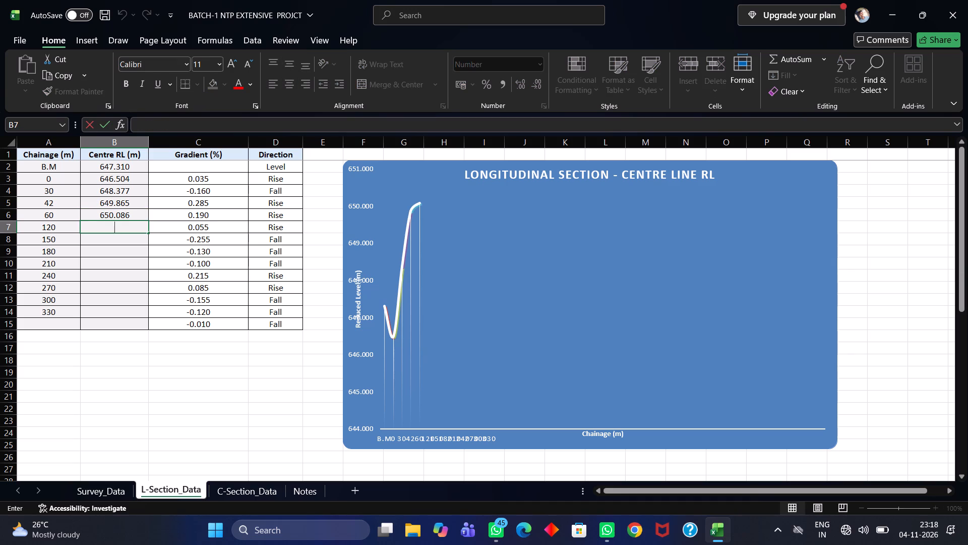
double_click(54, 229)
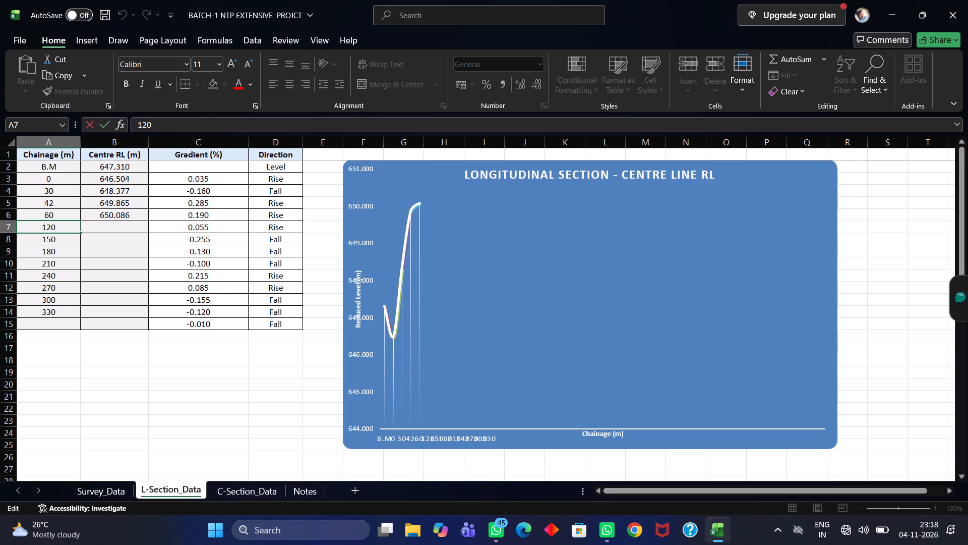
key("BackSpace")
key("BackSpace")
key("BackSpace")
key("BackSpace")
key("BackSpace")
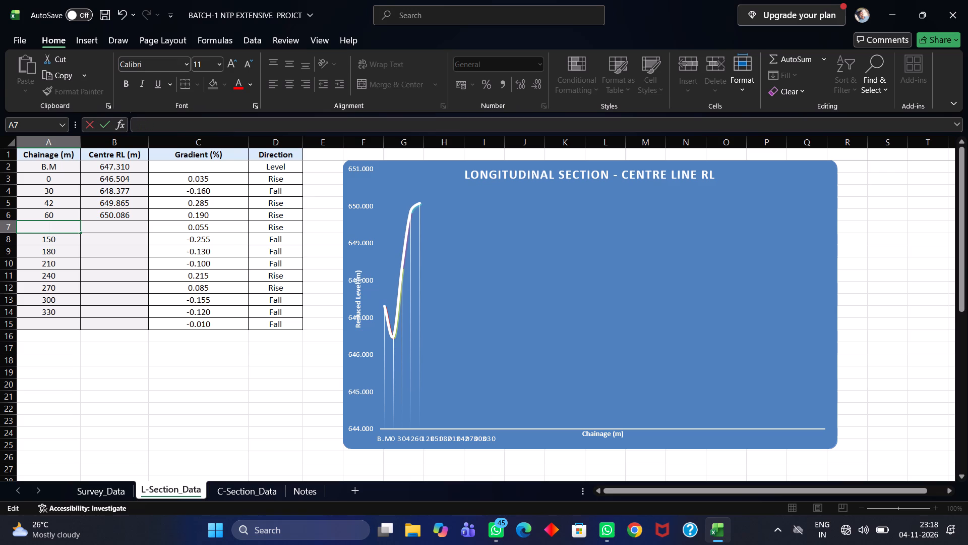
type("90")
double_click(106, 224)
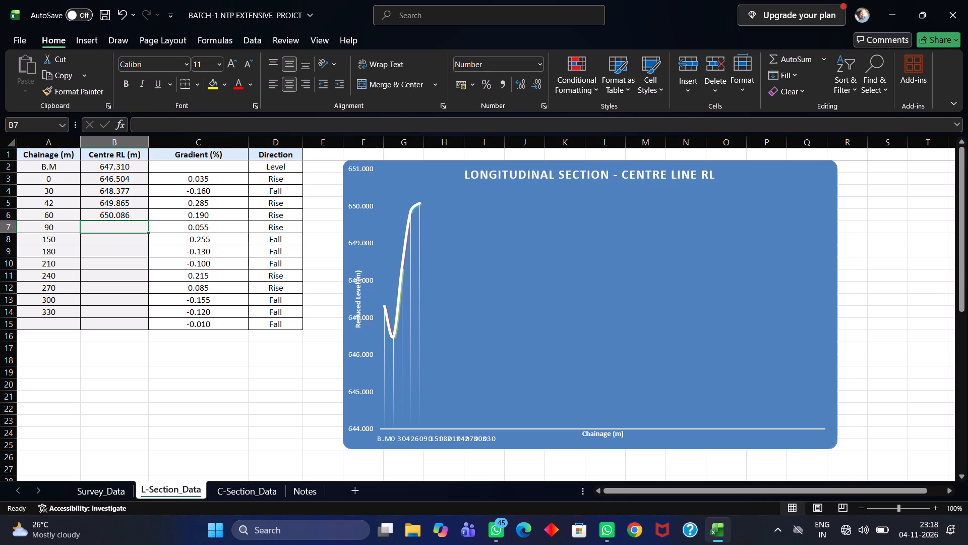
type("650.")
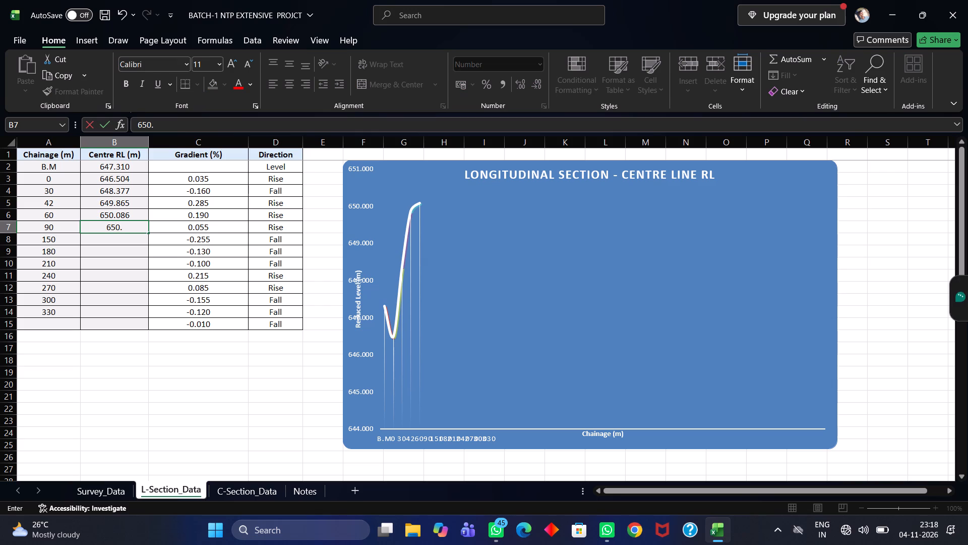
type("11")
key("3")
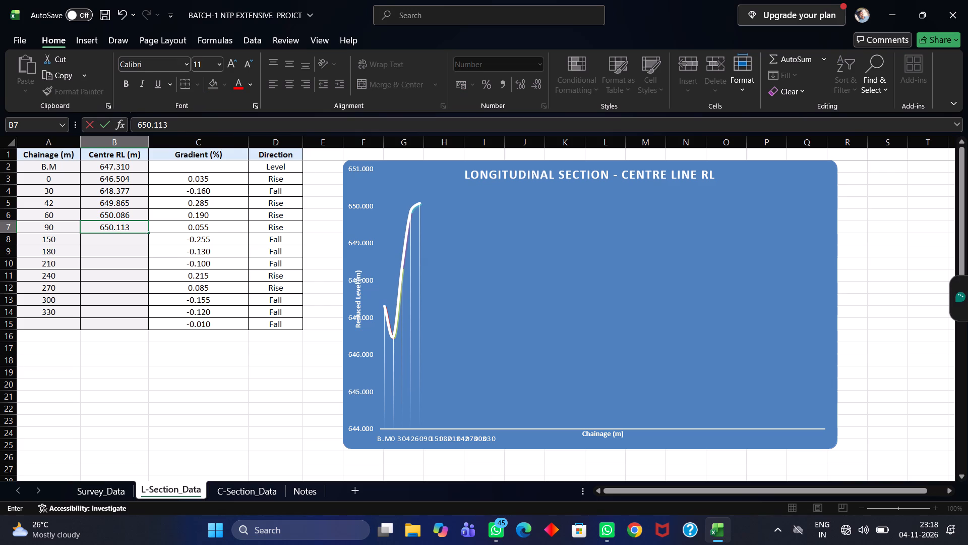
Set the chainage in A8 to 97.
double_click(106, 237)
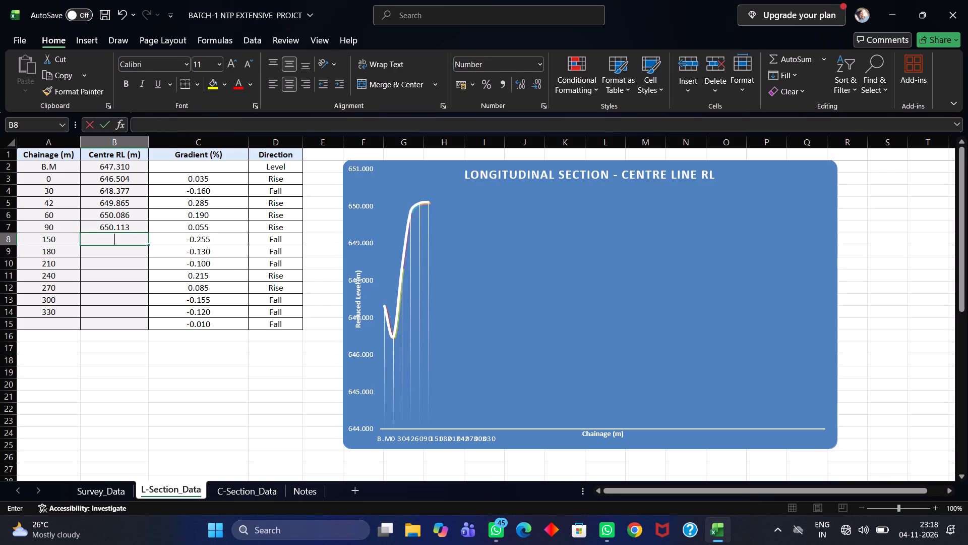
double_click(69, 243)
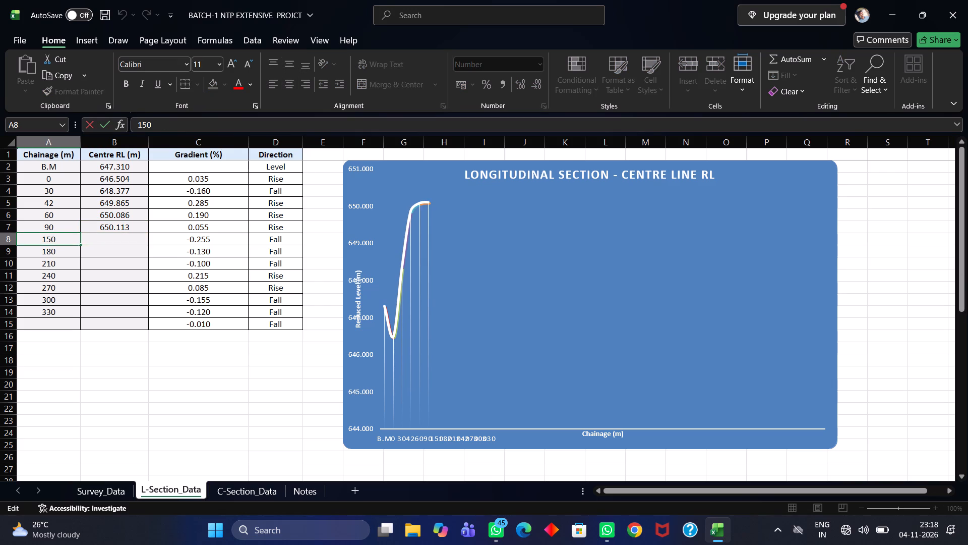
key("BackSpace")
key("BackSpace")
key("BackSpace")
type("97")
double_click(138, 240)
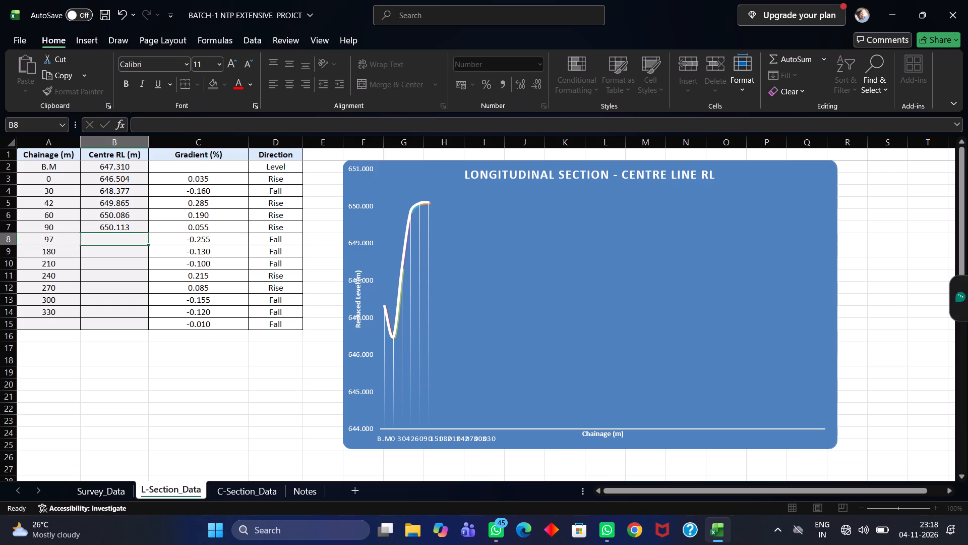
Change row 8 to chainage 106 in A8 and enter 649.794 as its Centre RL in B8.
double_click(62, 238)
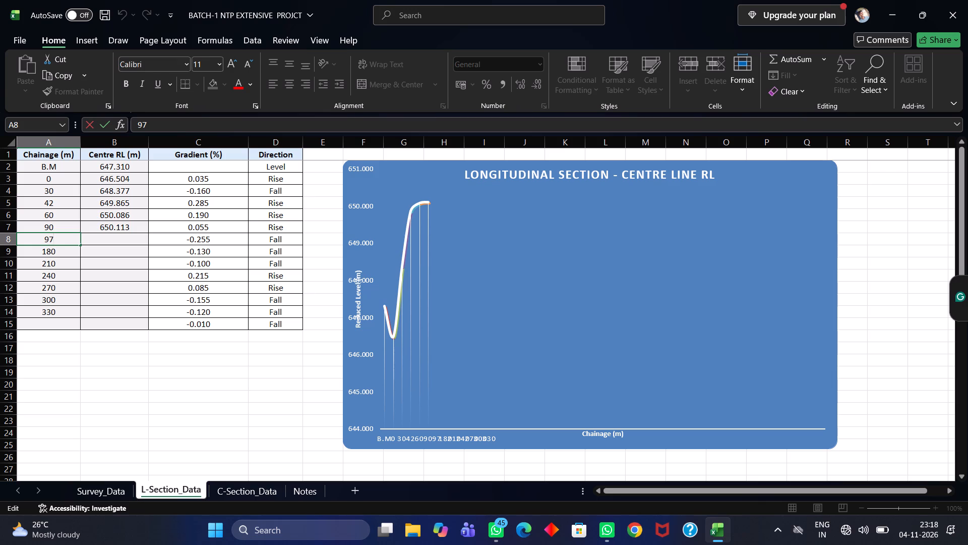
key("BackSpace")
key("BackSpace")
key("BackSpace")
key("BackSpace")
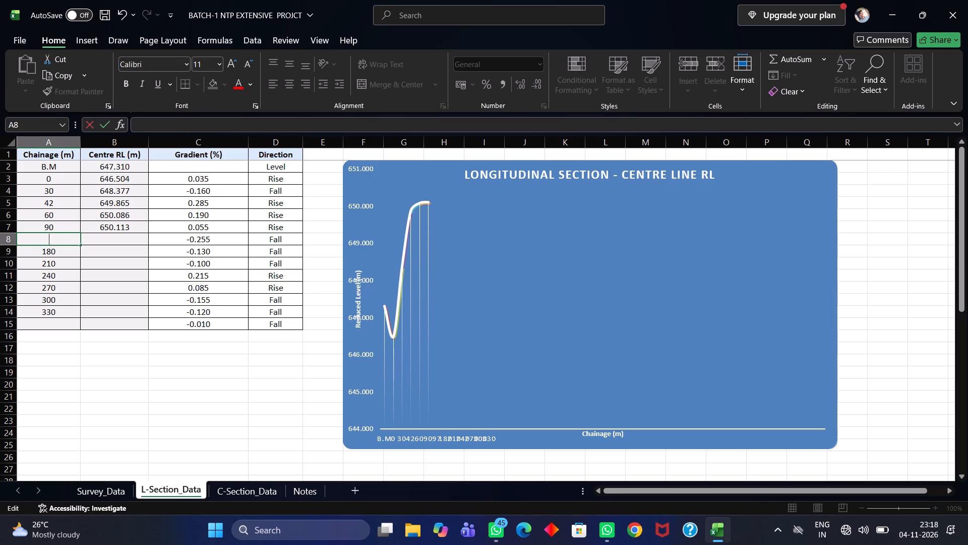
type("106")
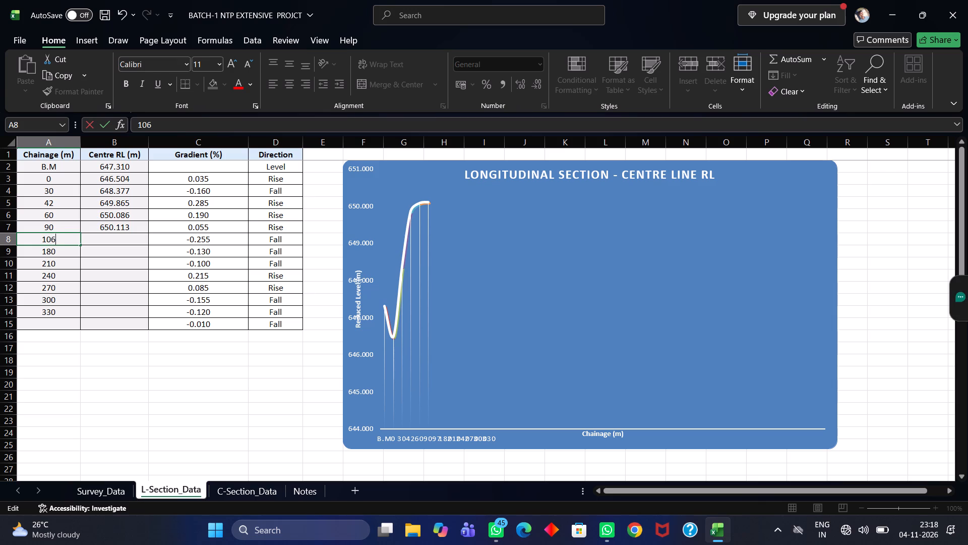
double_click(93, 237)
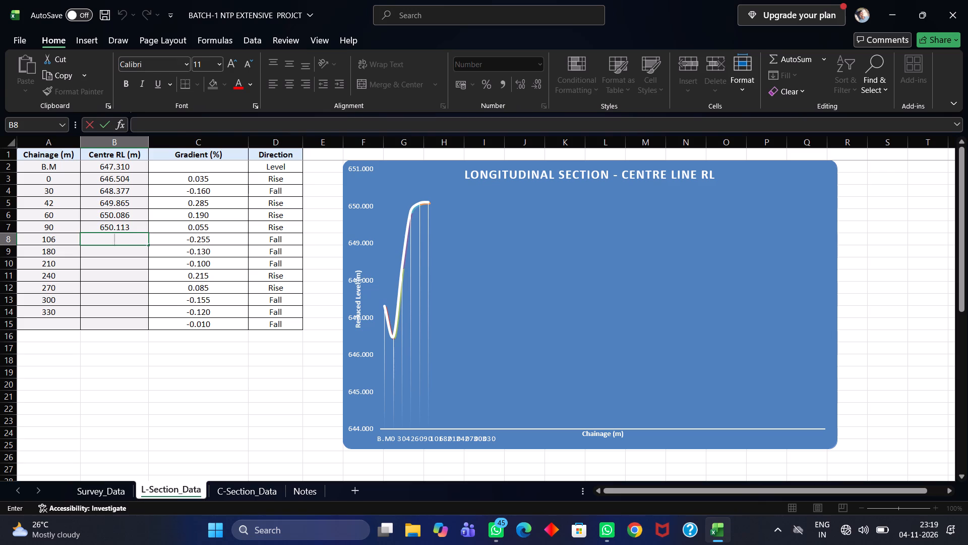
type("649")
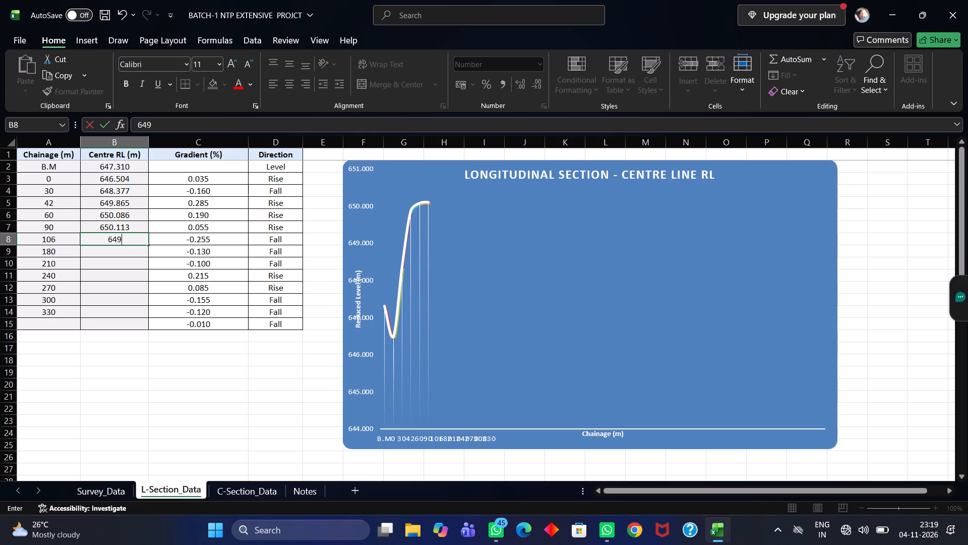
type(".794")
Change row 9 to chainage 120 in A9 and enter 650.052 as its Centre RL in B9.
double_click(70, 251)
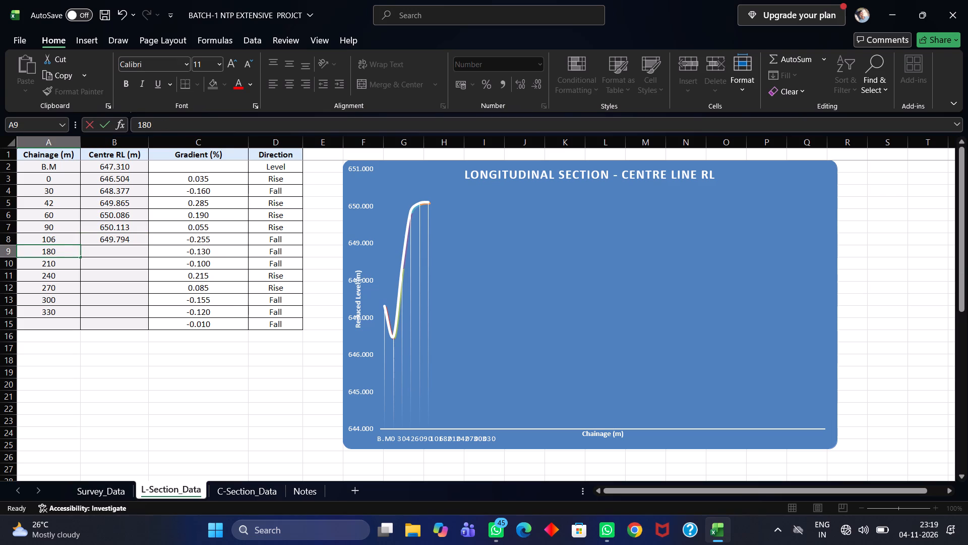
key("BackSpace")
key("BackSpace")
key("BackSpace")
key("BackSpace")
key("BackSpace")
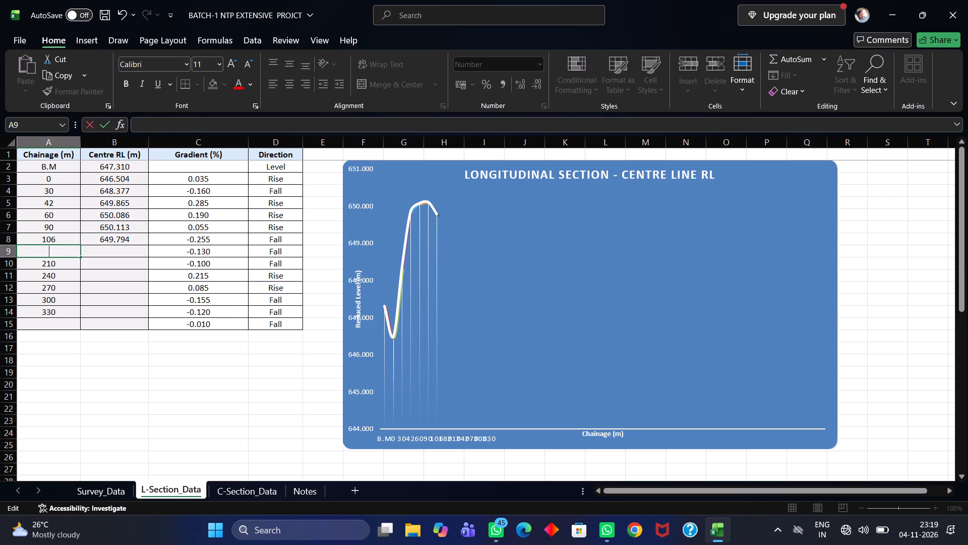
type("120")
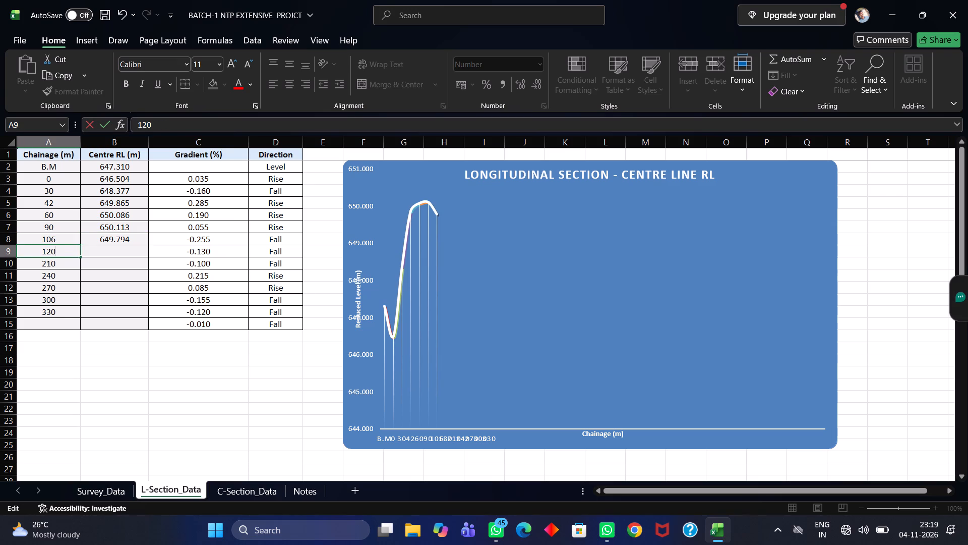
left_click(108, 253)
left_click(108, 252)
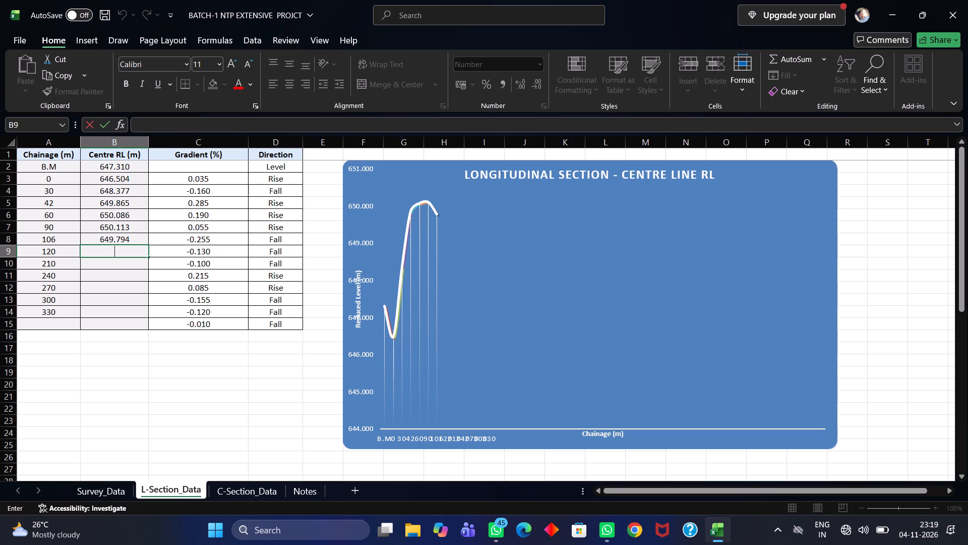
key("6")
key("5")
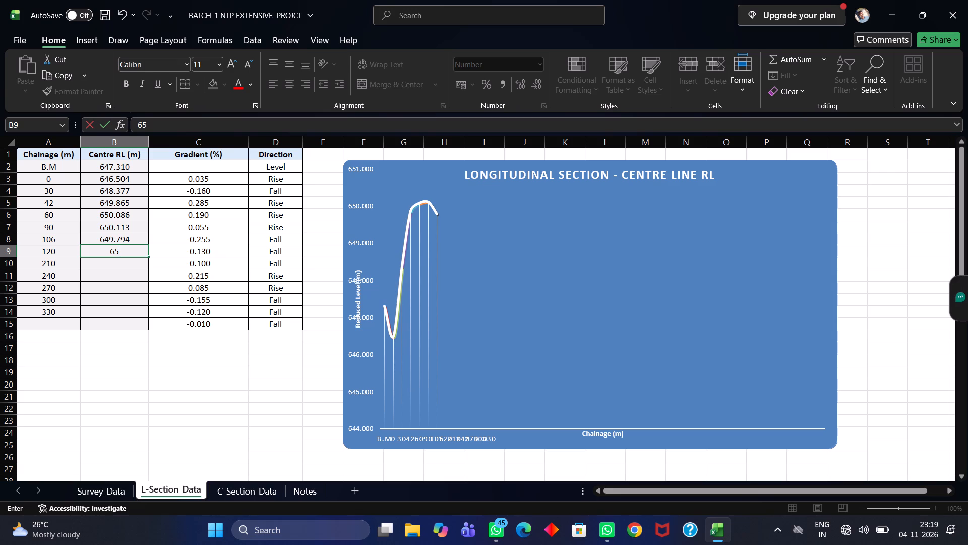
type("0.052")
Clear the existing chainage value from A10 in row 10, leaving the cell open for a new entry.
double_click(114, 265)
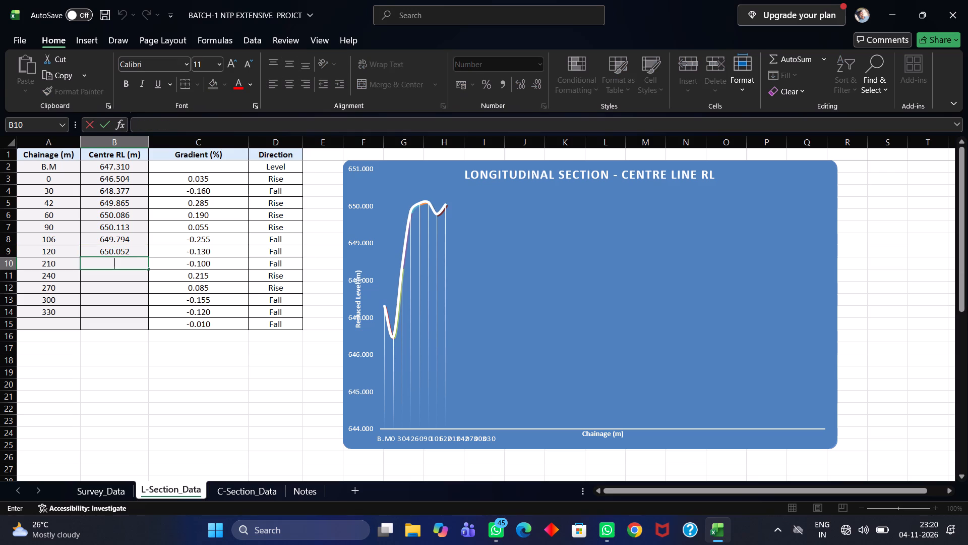
double_click(63, 267)
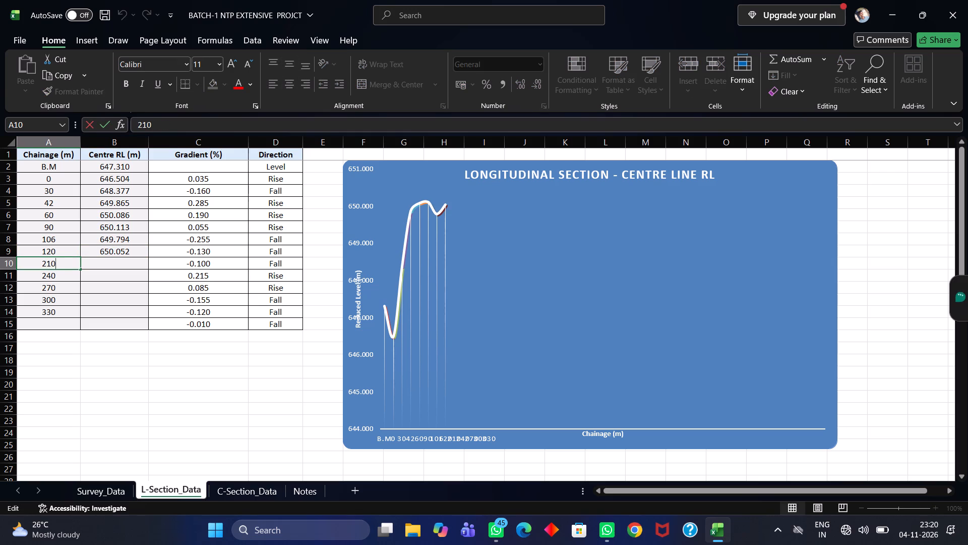
key("BackSpace")
key("BackSpace")
key("BackSpace")
key("BackSpace")
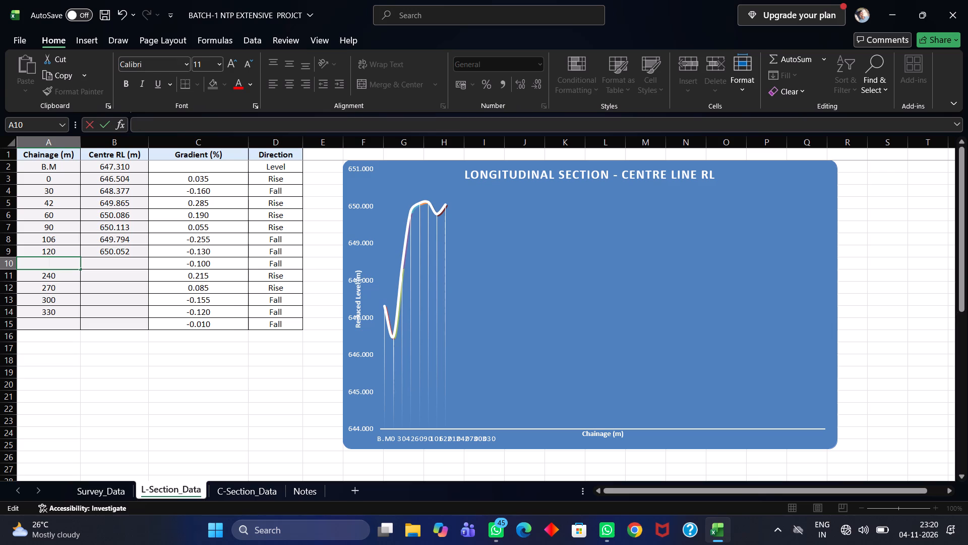